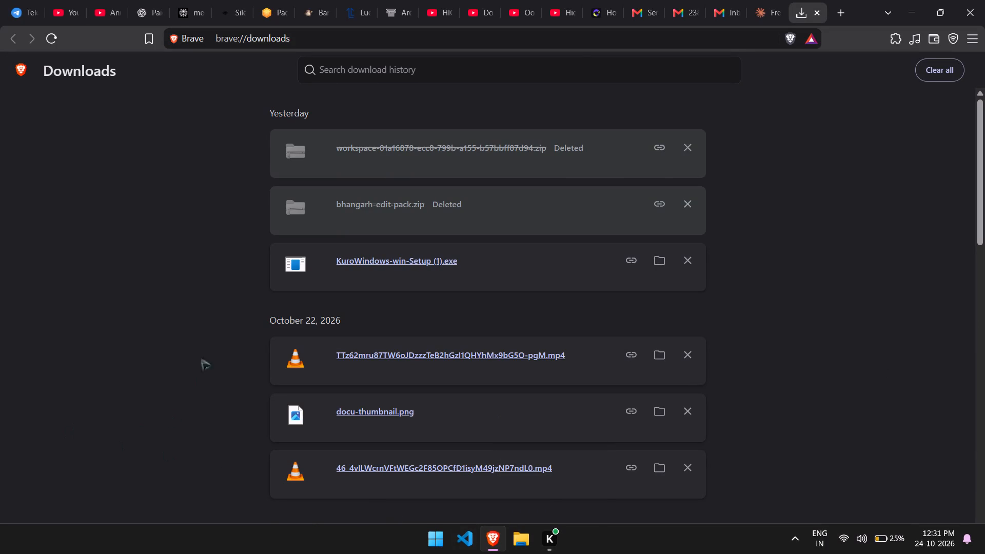
# Open the Arena chat about the Bhangarh editing pack and review the conversation through to its latest reply.
pyautogui.click(395, 14)
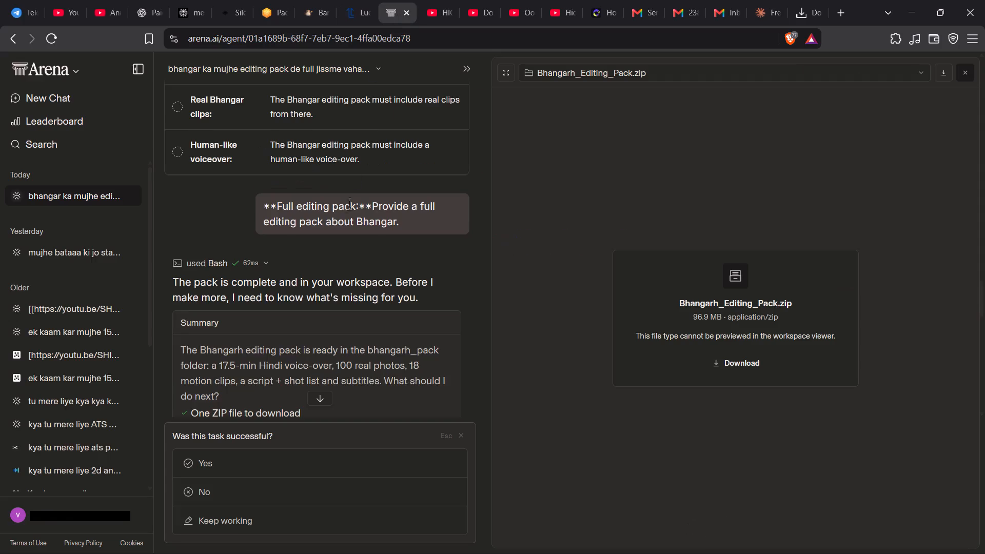
pyautogui.scroll(-1, 338, 269)
pyautogui.scroll(20, 342, 281)
pyautogui.scroll(20, 342, 281)
pyautogui.scroll(20, 342, 281)
pyautogui.scroll(-20, 345, 282)
pyautogui.scroll(-20, 345, 282)
pyautogui.scroll(-16, 345, 282)
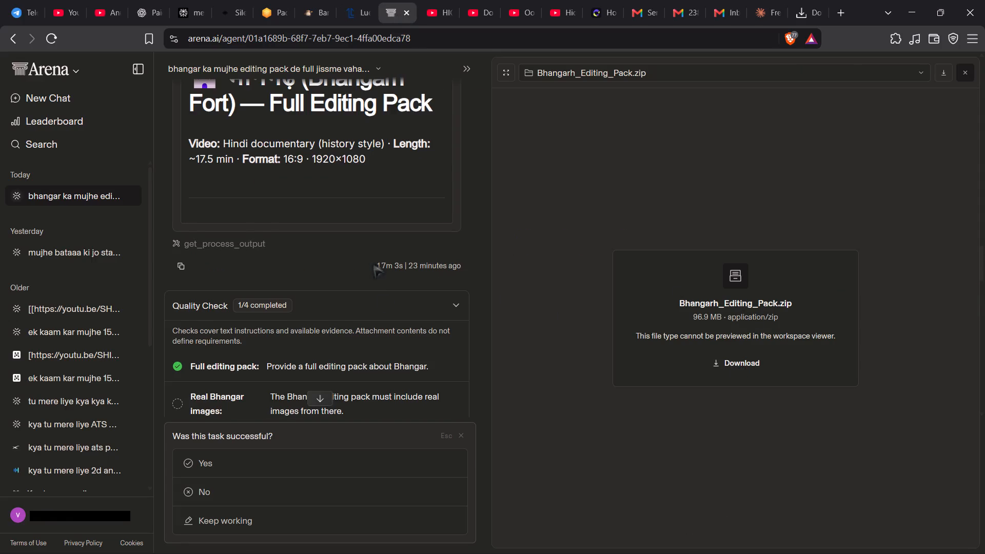
pyautogui.scroll(-2, 369, 283)
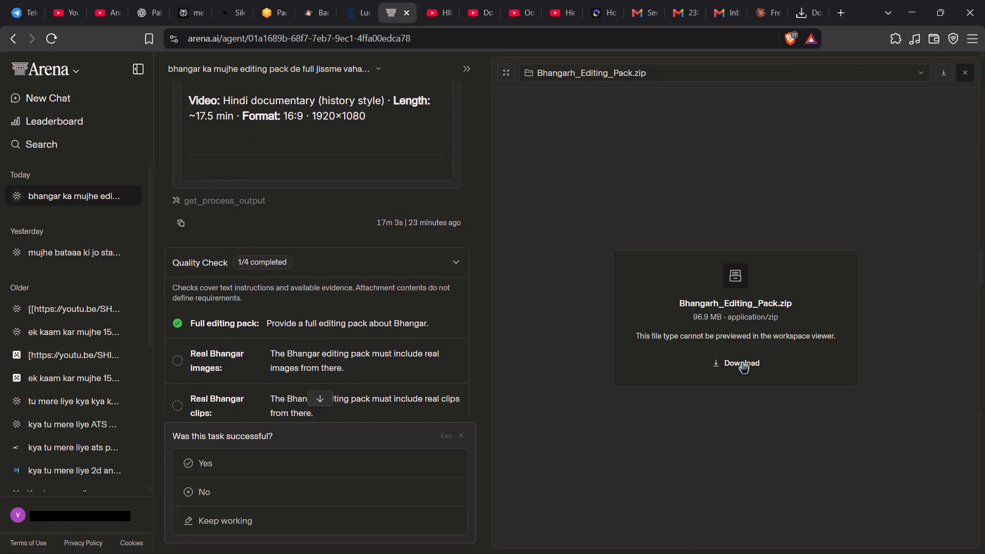
pyautogui.scroll(-3, 329, 338)
pyautogui.scroll(20, 325, 337)
pyautogui.scroll(7, 325, 337)
pyautogui.scroll(-20, 325, 337)
pyautogui.scroll(-20, 325, 337)
pyautogui.scroll(-4, 325, 337)
pyautogui.click(321, 398)
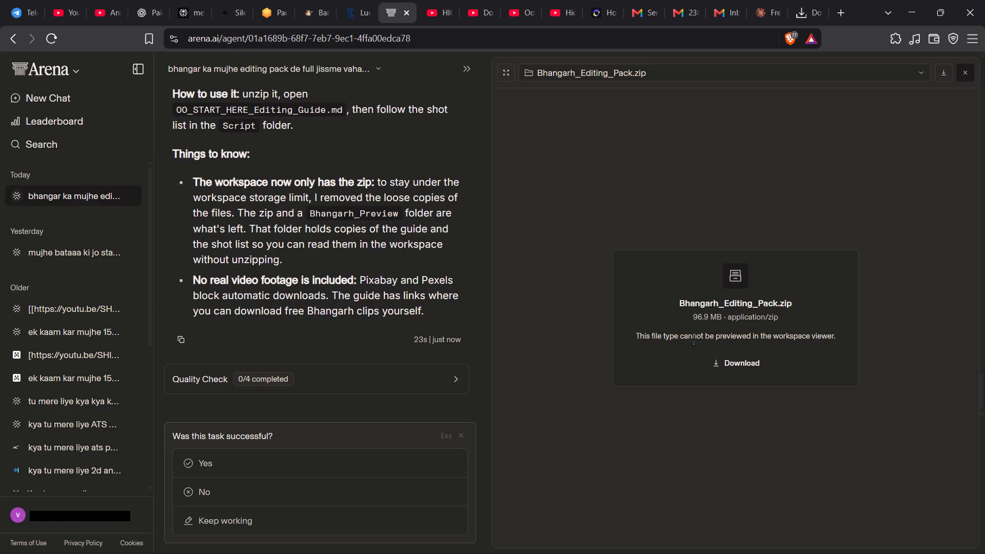
pyautogui.click(741, 358)
pyautogui.tripleClick(736, 359)
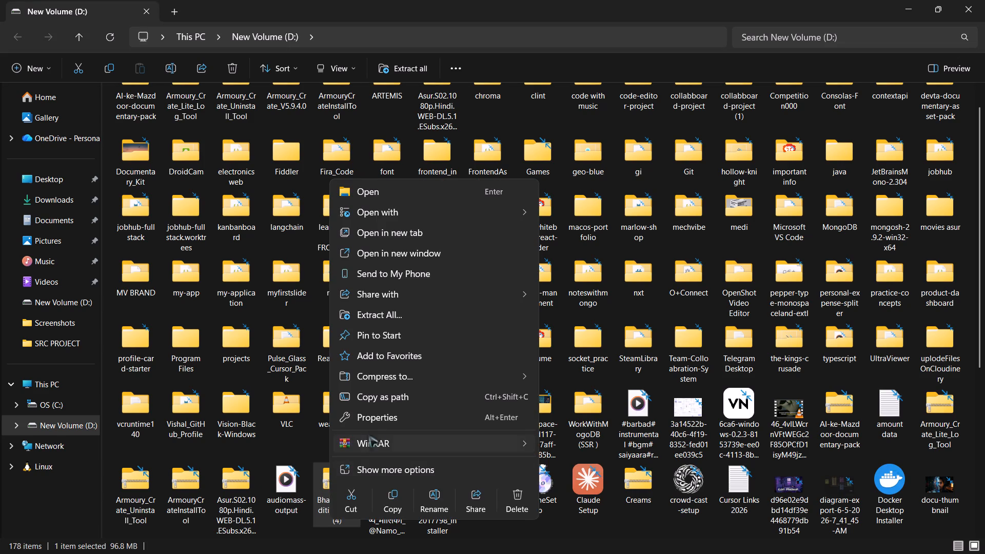
pyautogui.click(376, 445)
pyautogui.click(592, 468)
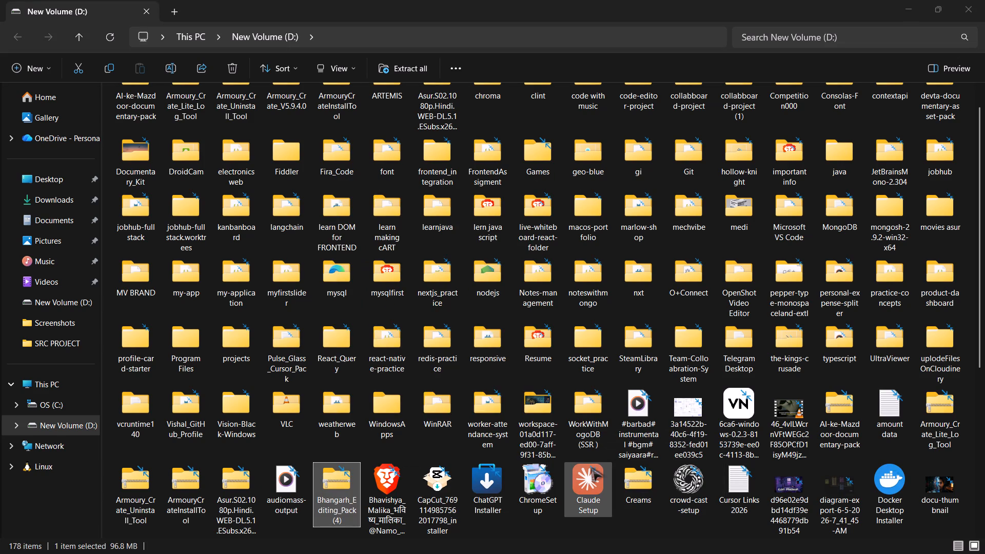
pyautogui.click(514, 416)
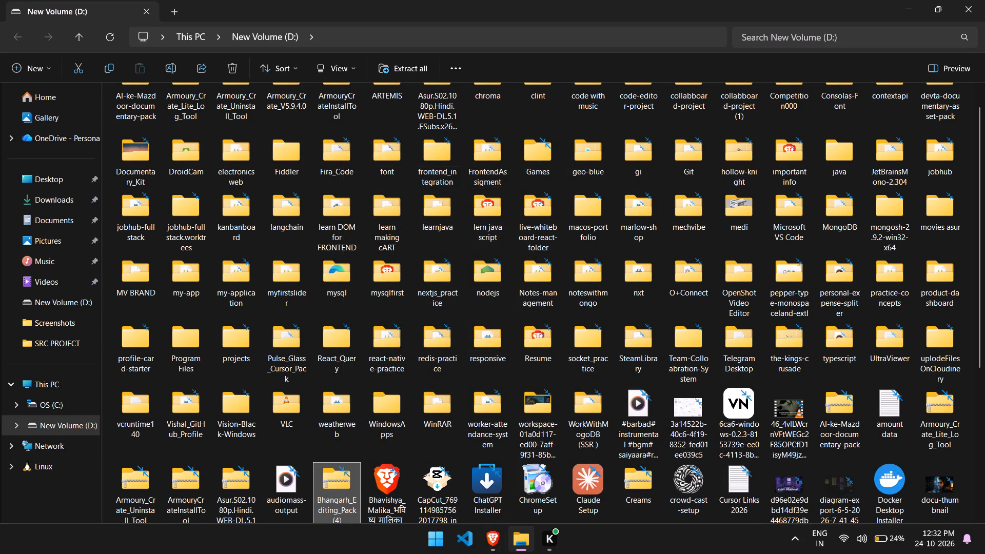
# Open the extracted Bhangarh_Editing_Pack (4) folder, check the contents of its inner Bhangarh_Editing_Pack folder, and go back one level.
pyautogui.scroll(-20, 345, 447)
pyautogui.scroll(-20, 345, 447)
pyautogui.scroll(-20, 345, 447)
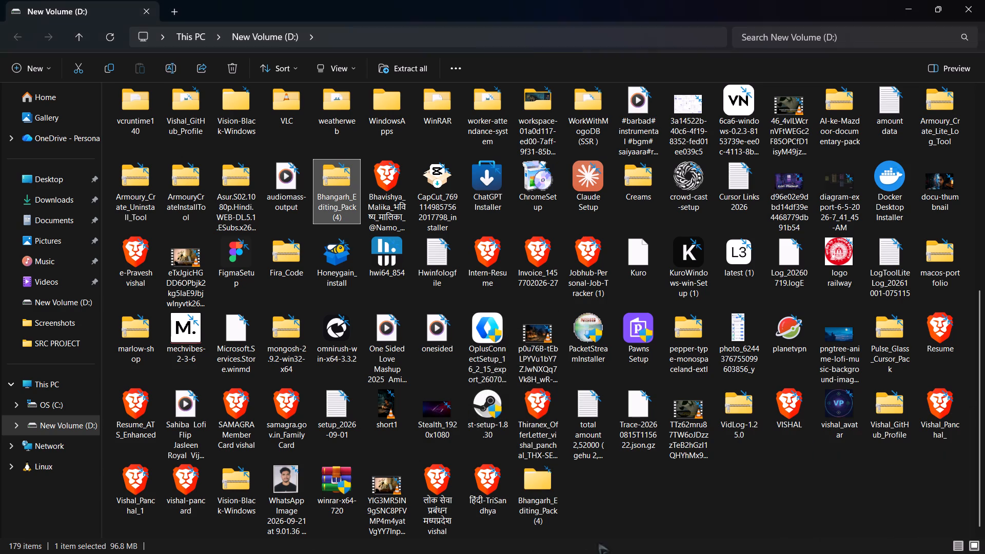
pyautogui.doubleClick(523, 491)
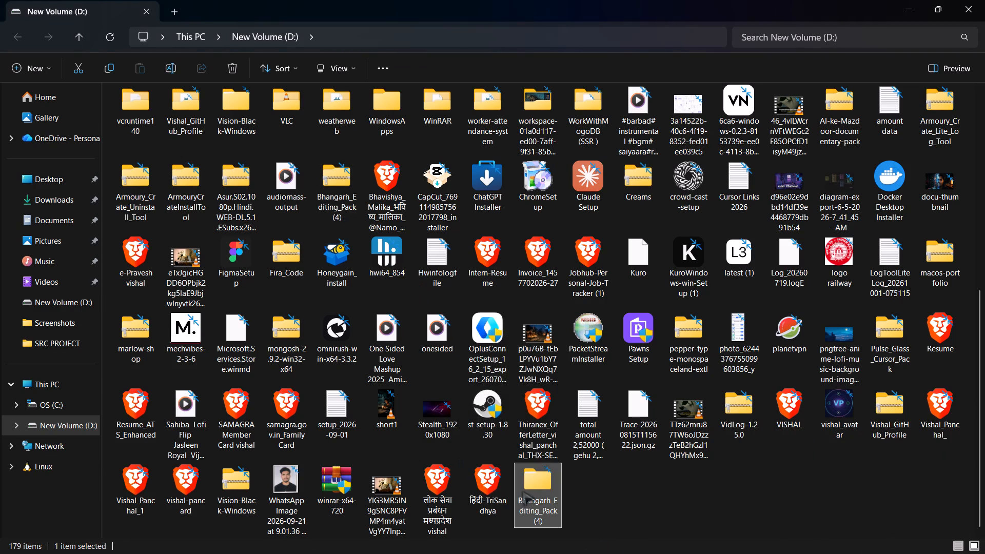
pyautogui.doubleClick(204, 115)
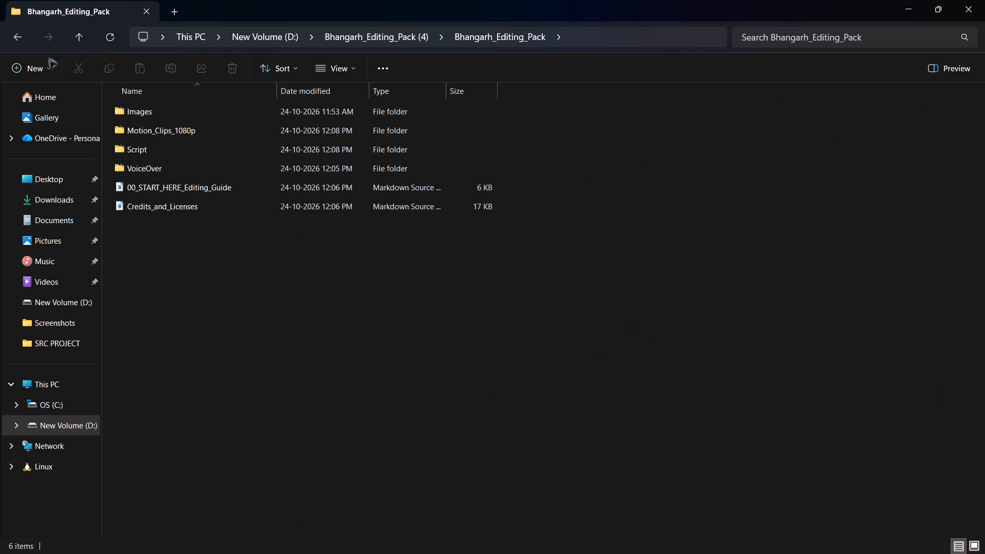
pyautogui.click(21, 41)
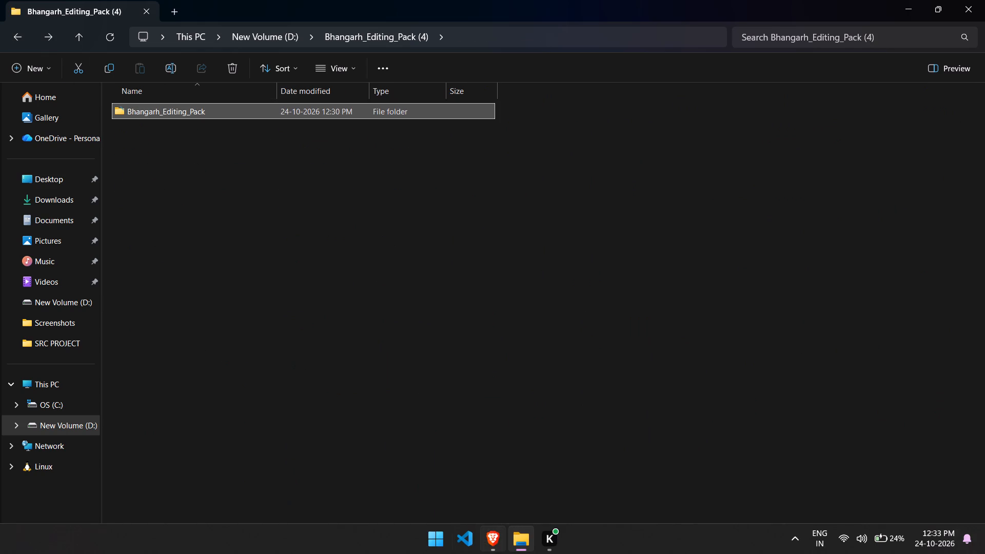
# Search Windows for "vpn".
pyautogui.click(441, 541)
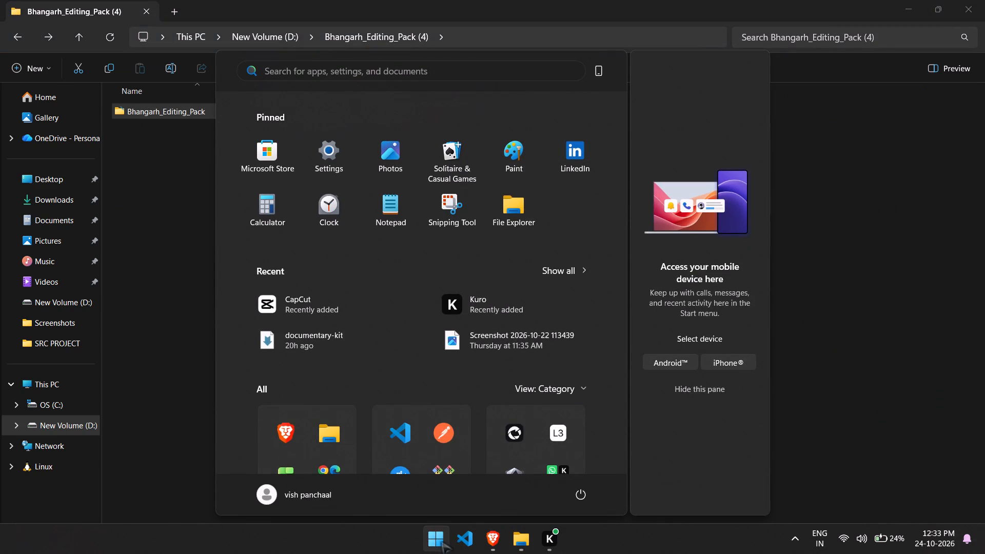
pyautogui.write('vpn')
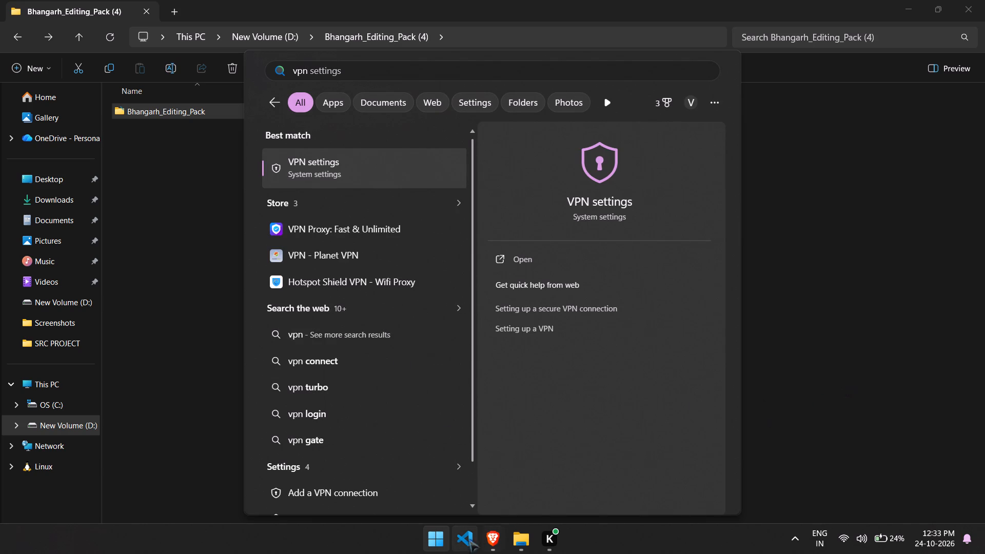
# Look through the installed app categories in Windows and open the remaining apps in the Productivity group.
pyautogui.click(431, 548)
pyautogui.click(431, 548)
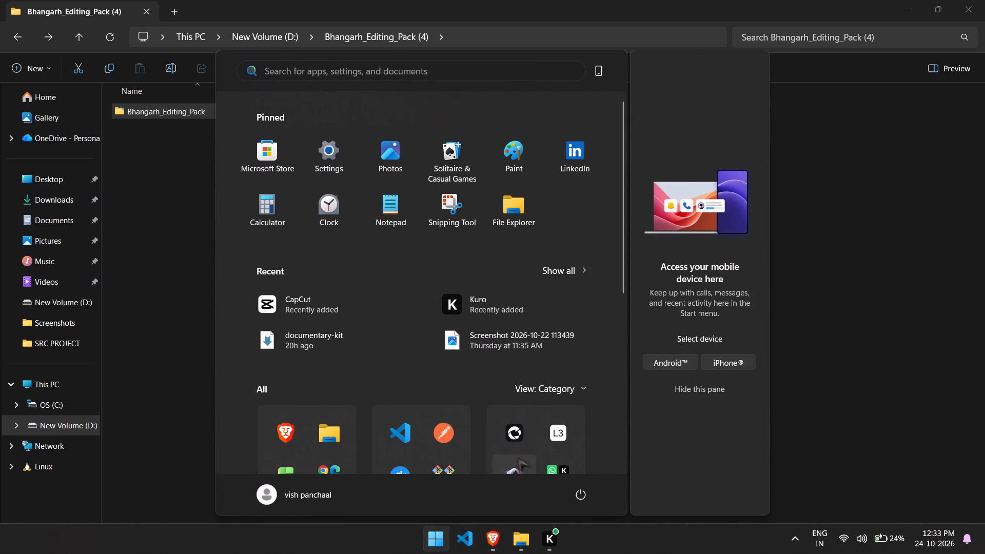
pyautogui.scroll(-2, 503, 434)
pyautogui.scroll(20, 372, 335)
pyautogui.scroll(-4, 377, 312)
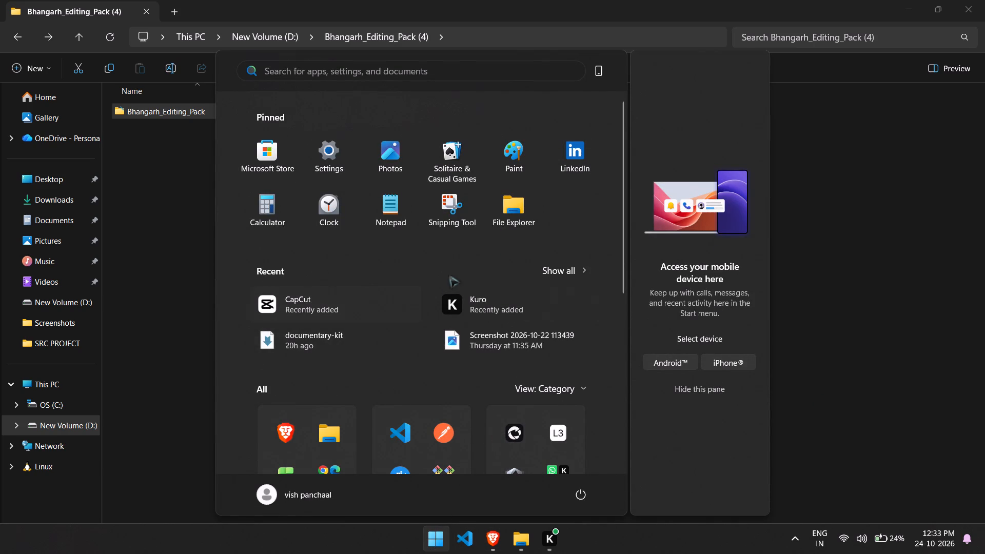
pyautogui.doubleClick(450, 262)
pyautogui.scroll(-6, 456, 281)
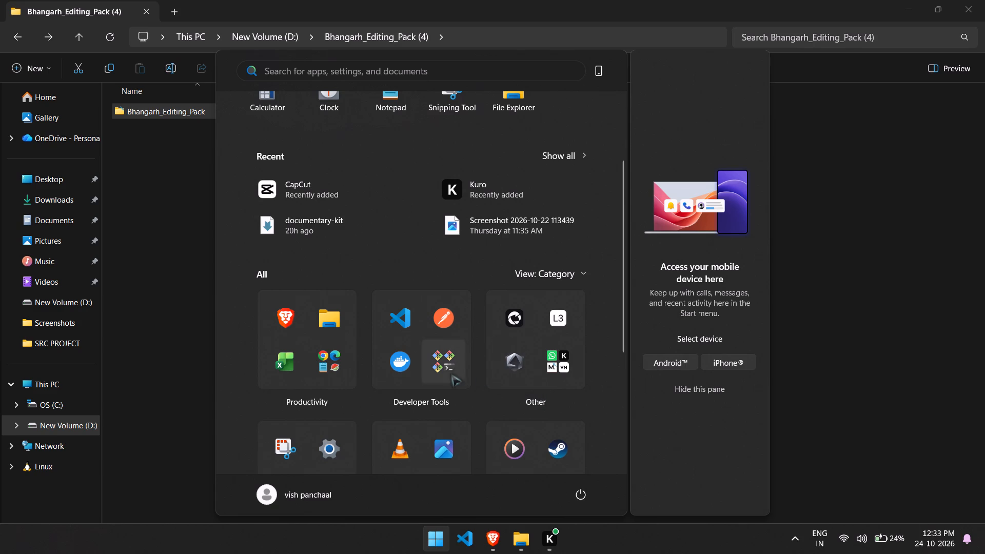
pyautogui.scroll(-20, 522, 374)
pyautogui.scroll(-4, 522, 374)
pyautogui.scroll(-20, 386, 326)
pyautogui.scroll(-20, 386, 326)
pyautogui.scroll(-20, 386, 326)
pyautogui.click(342, 365)
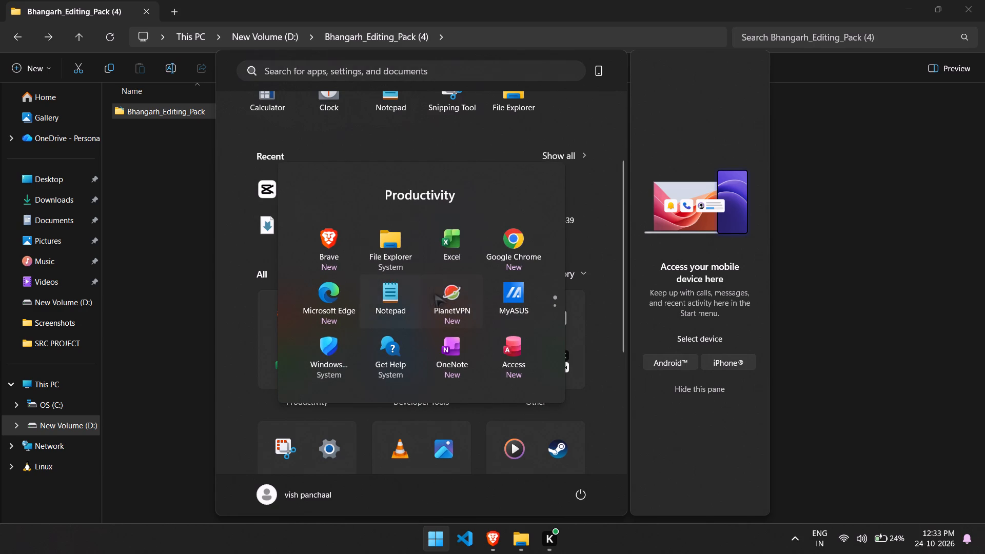
# Open PlanetVPN from the Productivity apps.
pyautogui.click(439, 297)
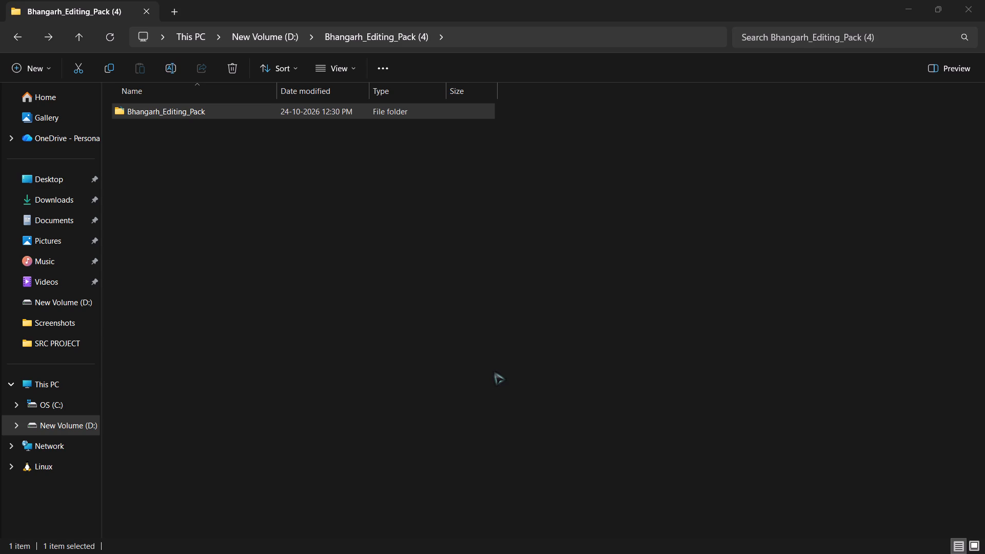
# Search Windows for "dns", clear the query and close the search.
pyautogui.click(421, 546)
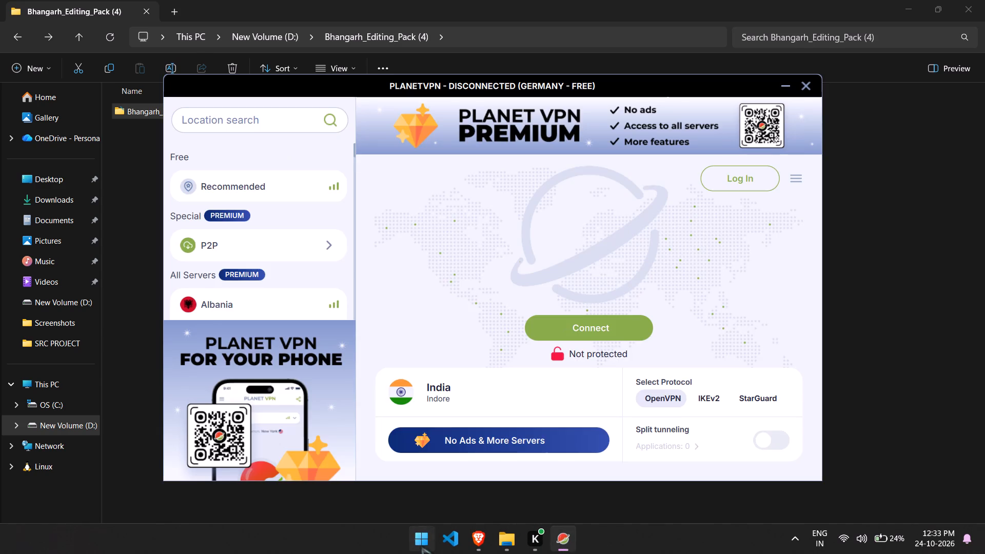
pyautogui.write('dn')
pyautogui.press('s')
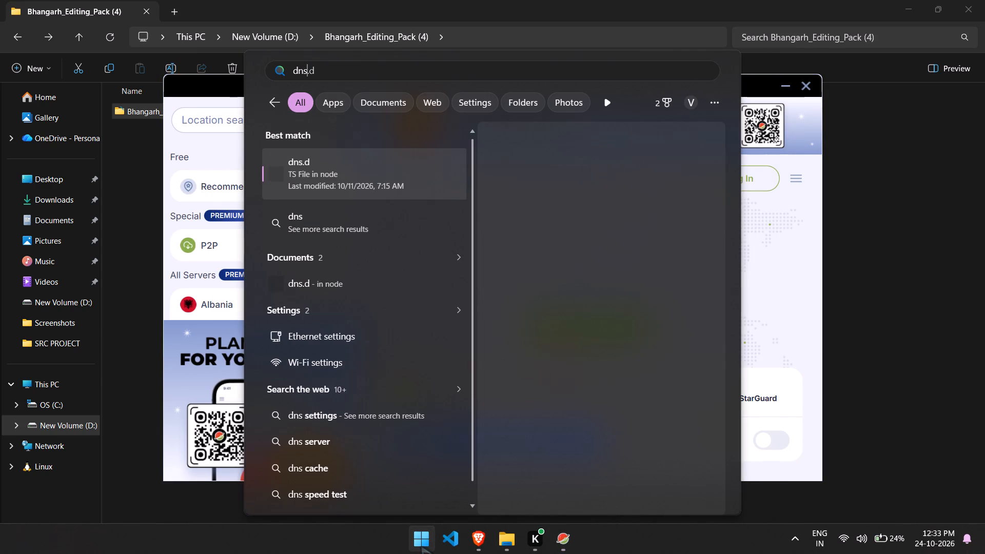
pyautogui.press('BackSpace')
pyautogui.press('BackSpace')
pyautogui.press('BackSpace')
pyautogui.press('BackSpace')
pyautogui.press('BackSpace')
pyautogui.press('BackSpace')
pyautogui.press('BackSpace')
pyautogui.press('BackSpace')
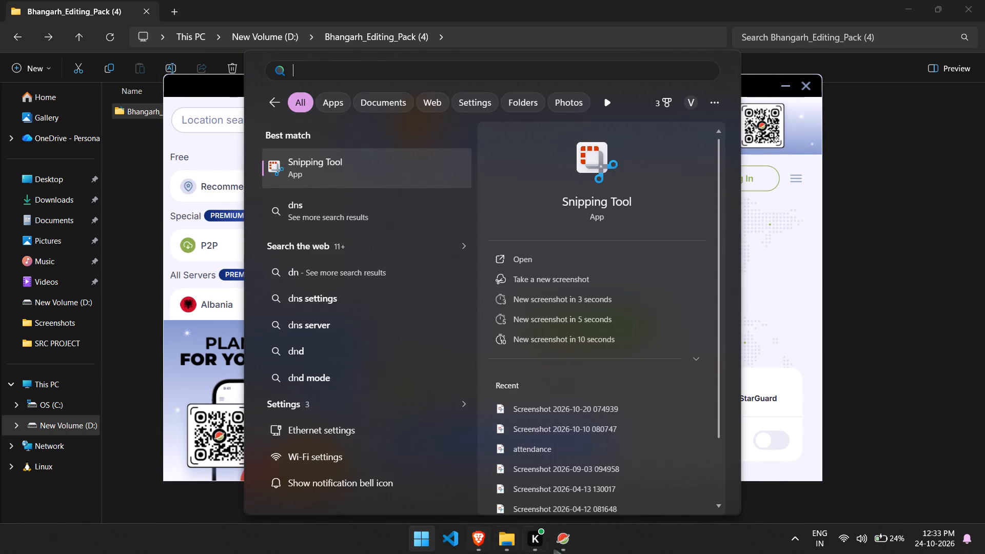
pyautogui.click(663, 548)
# Open the connected Wi-Fi network's properties, check the IP assignment options and cancel without changing them.
pyautogui.click(866, 541)
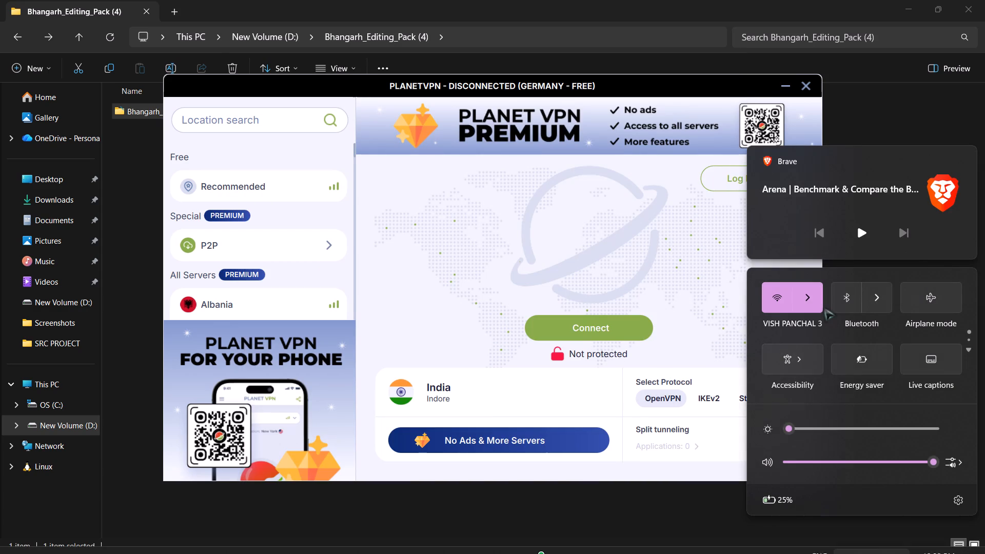
pyautogui.click(817, 300)
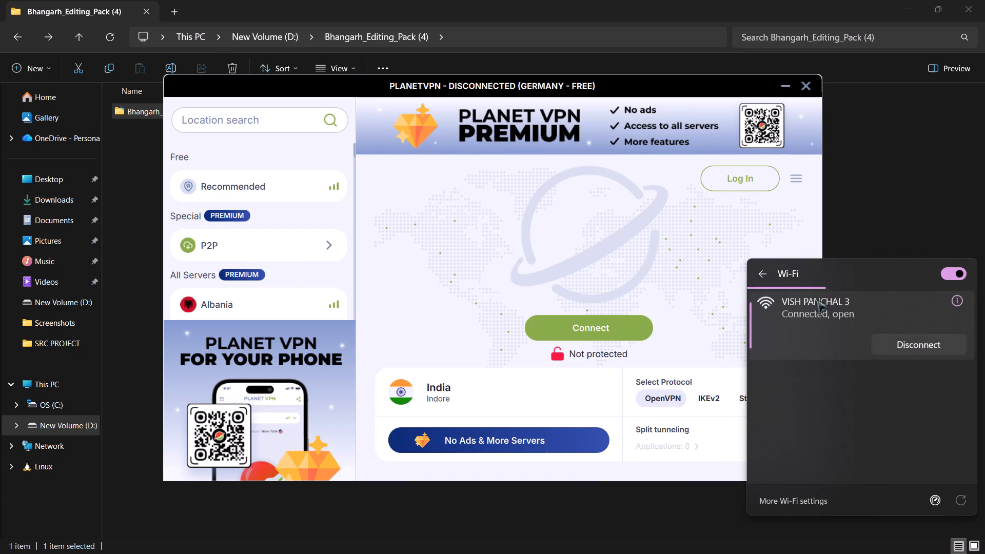
pyautogui.click(959, 296)
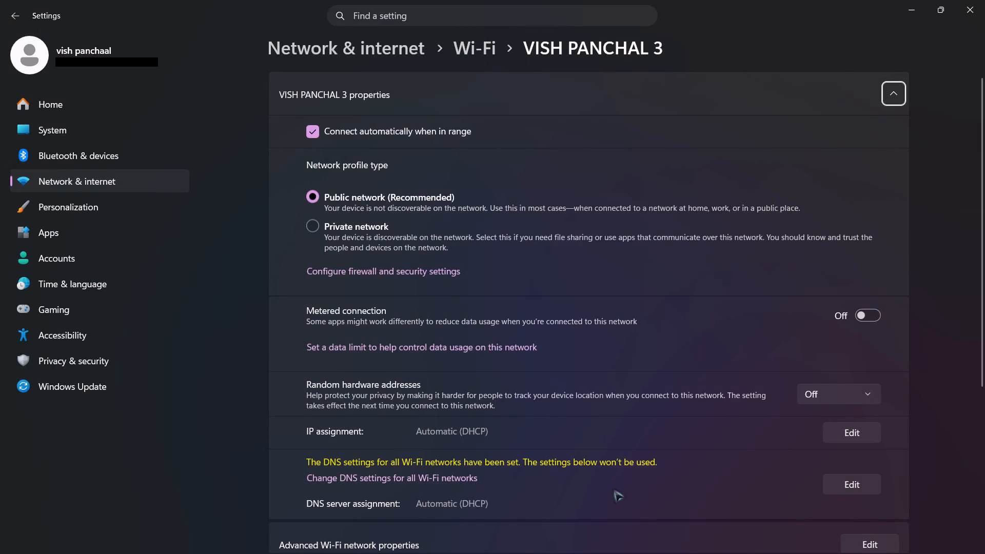
pyautogui.click(836, 438)
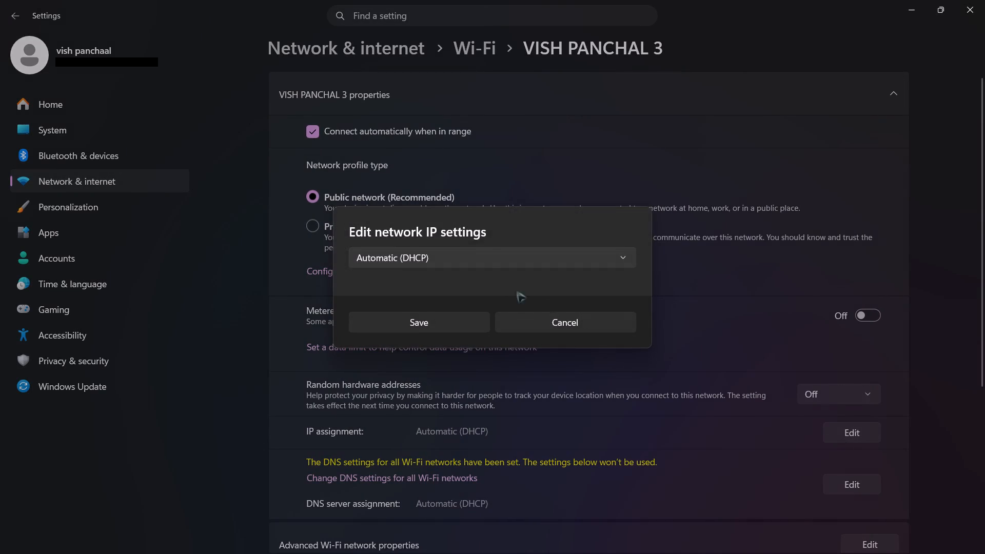
pyautogui.click(479, 259)
pyautogui.click(479, 259)
pyautogui.click(530, 314)
pyautogui.scroll(-5, 496, 388)
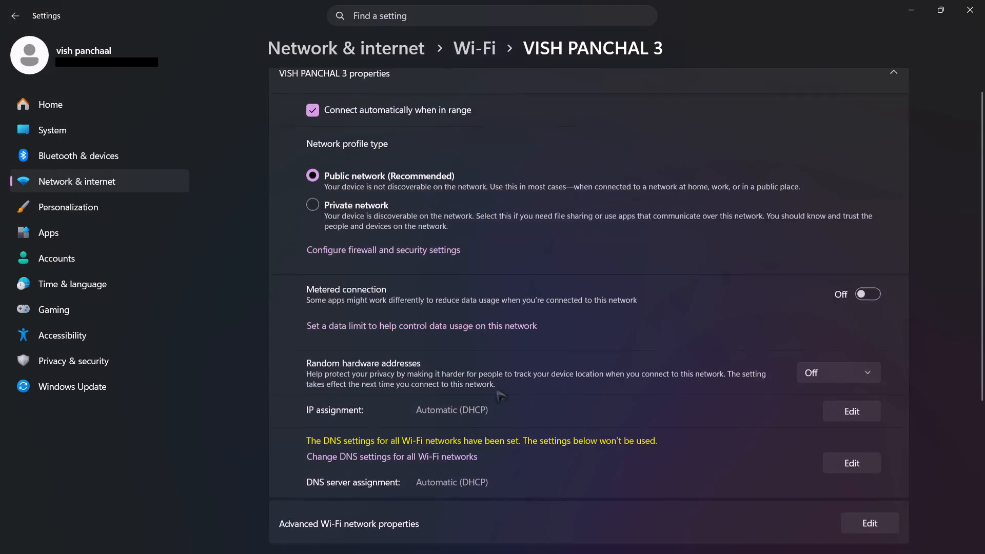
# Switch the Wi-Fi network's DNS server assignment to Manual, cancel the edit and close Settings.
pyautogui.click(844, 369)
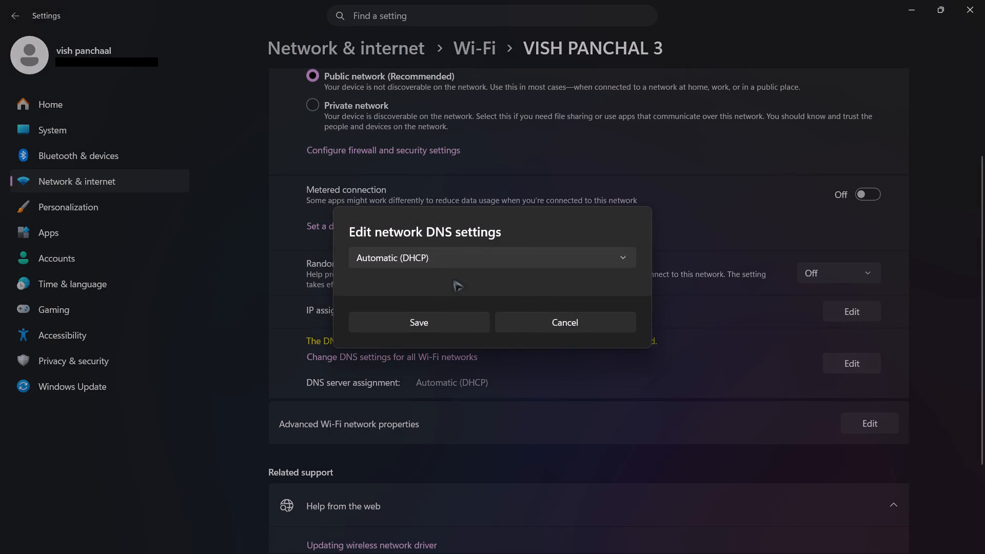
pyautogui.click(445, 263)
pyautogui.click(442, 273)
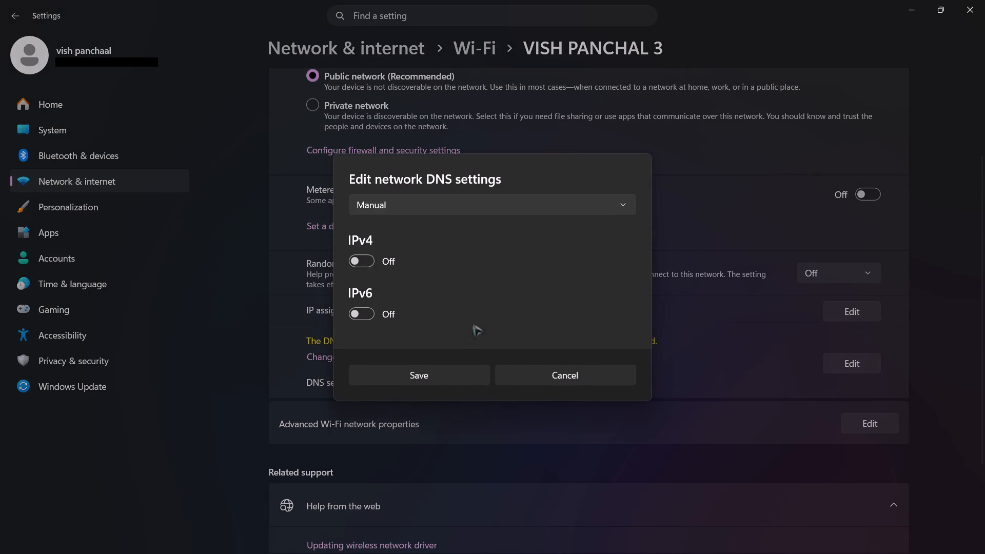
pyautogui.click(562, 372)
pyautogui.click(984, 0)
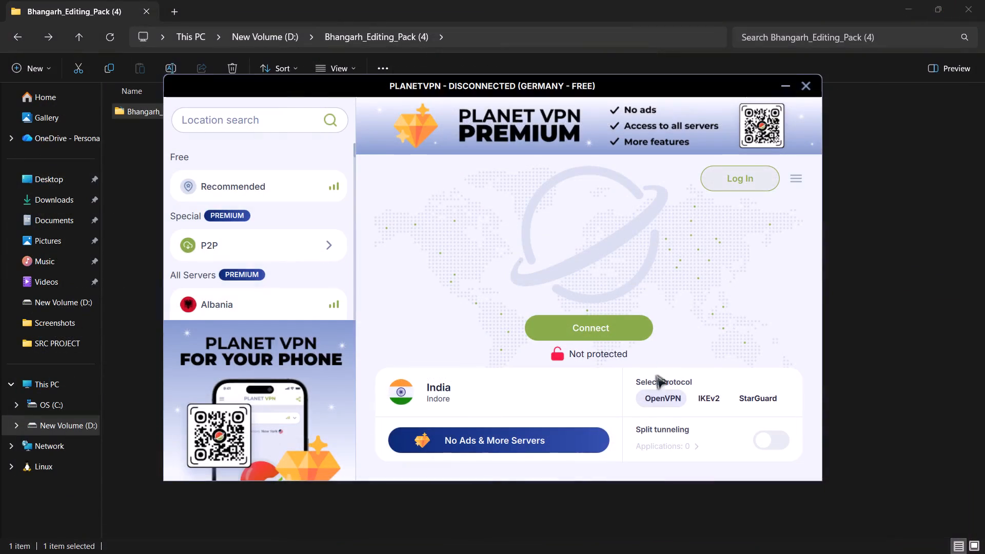
# Connect PlanetVPN to the free Germany server, dismiss the rating request and close its window.
pyautogui.click(591, 324)
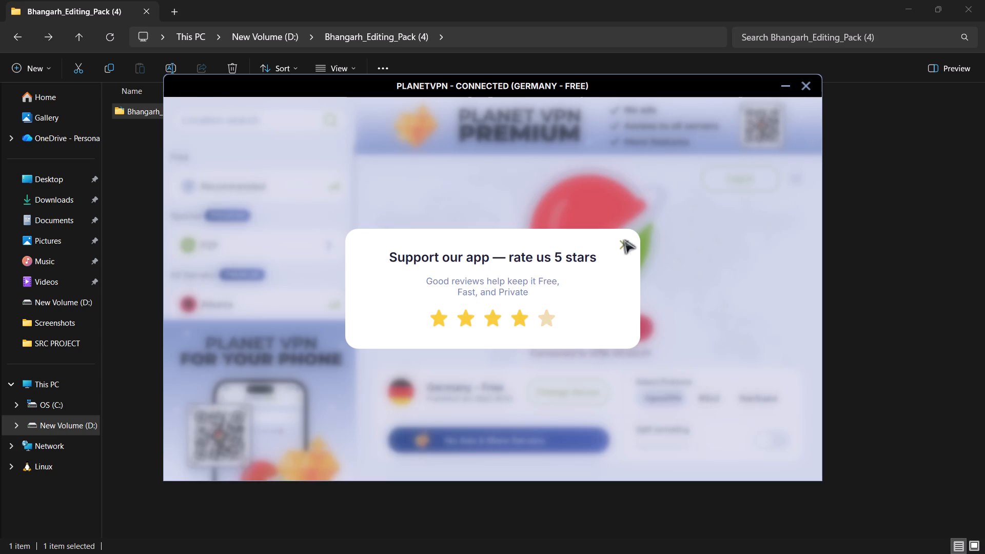
pyautogui.click(624, 240)
pyautogui.click(802, 86)
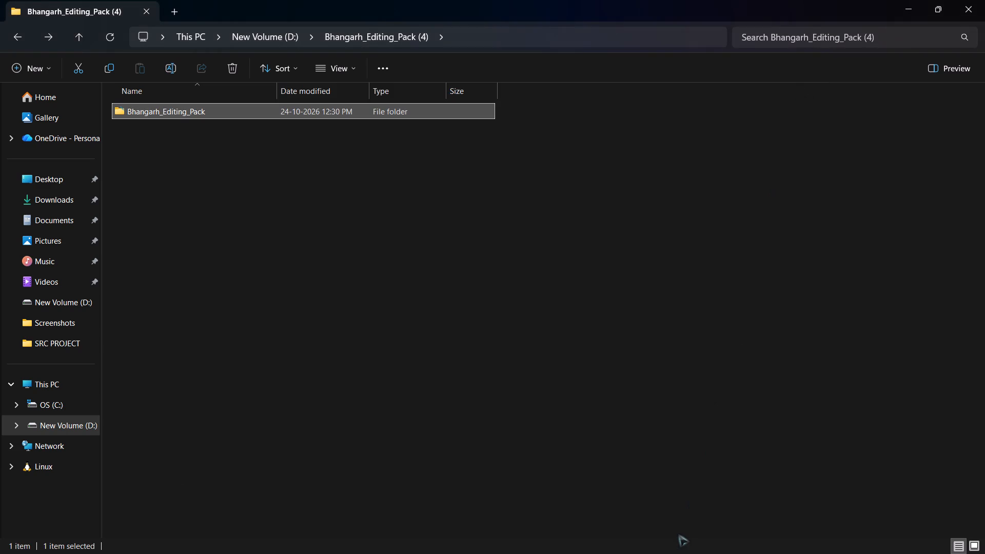
# Minimize the extracted folder's window to return to the Brave download history.
pyautogui.click(906, 0)
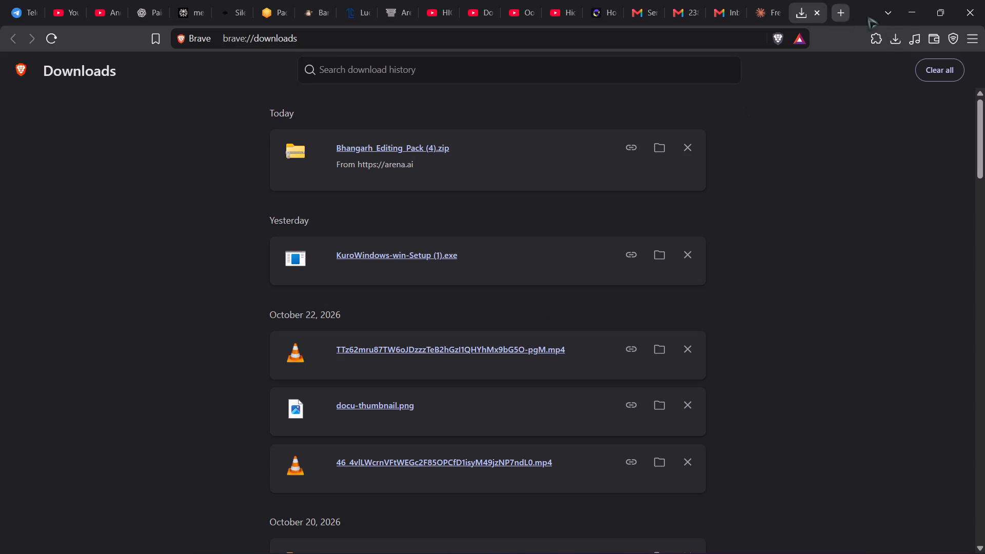
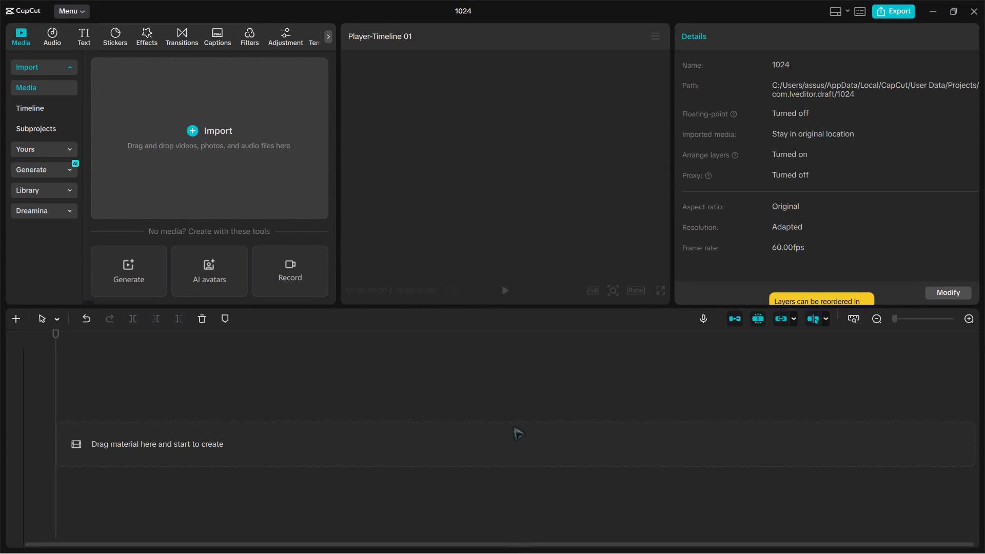
# Start a media import and look through the Documents folder for the Bhangarh editing pack.
pyautogui.click(194, 127)
pyautogui.click(184, 151)
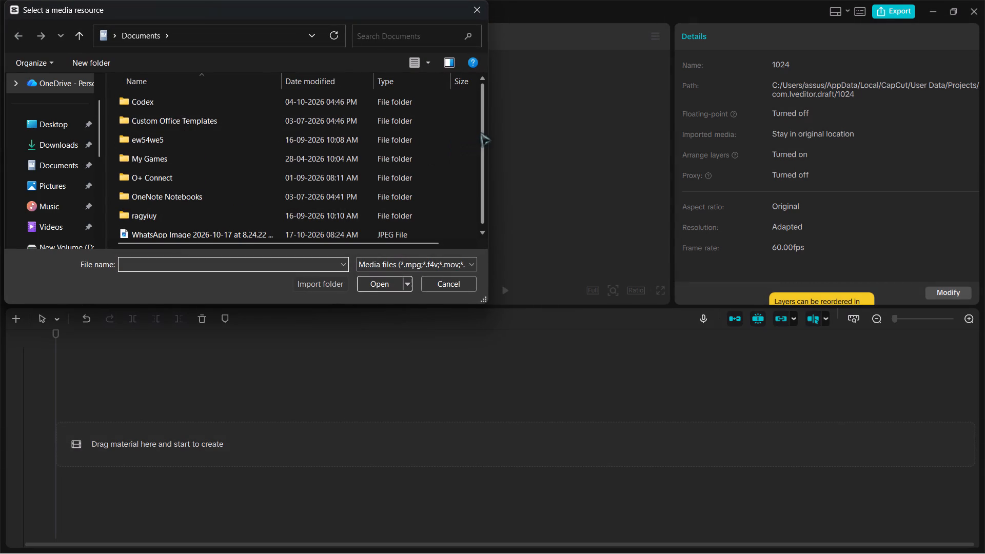
pyautogui.moveTo(482, 132); pyautogui.dragTo(481, 226)
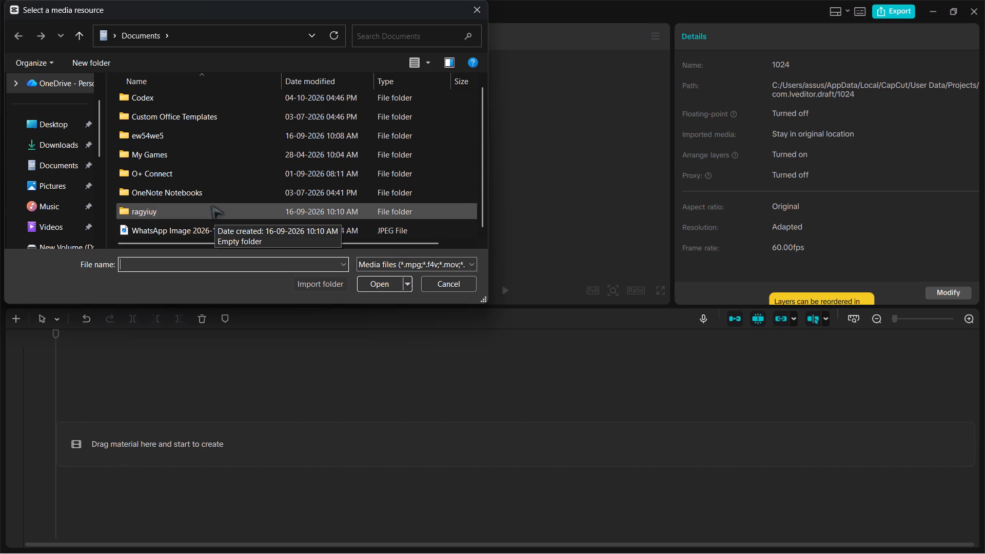
pyautogui.press('b')
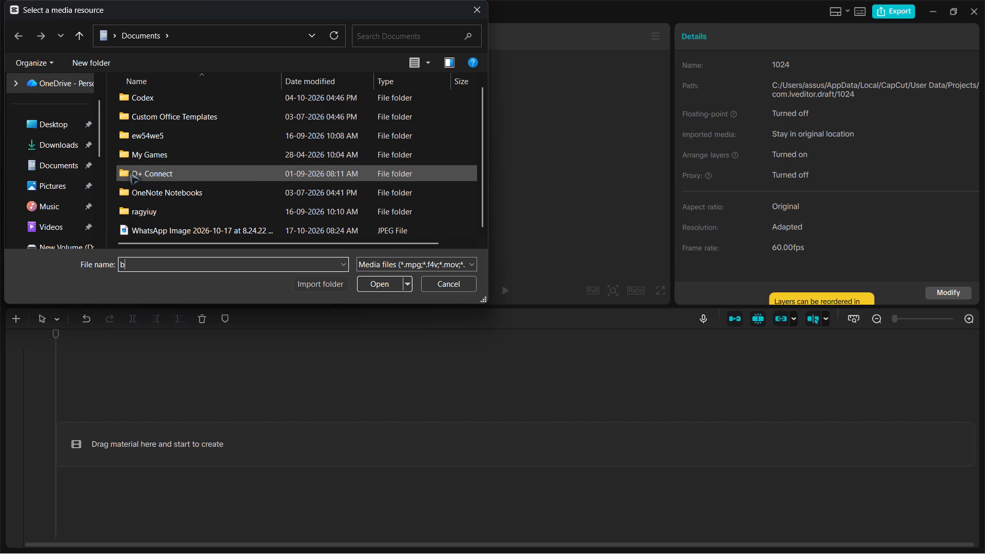
pyautogui.press('BackSpace')
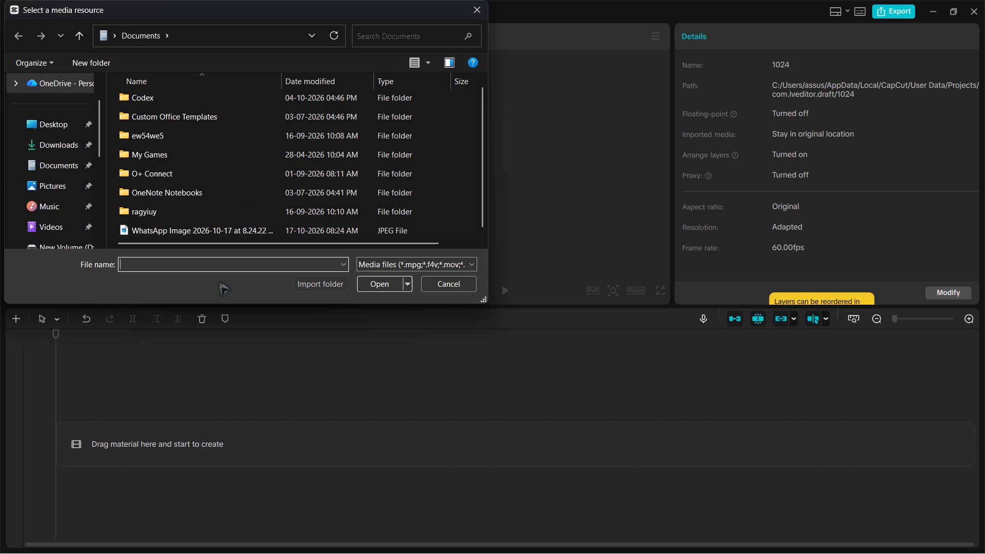
pyautogui.click(213, 175)
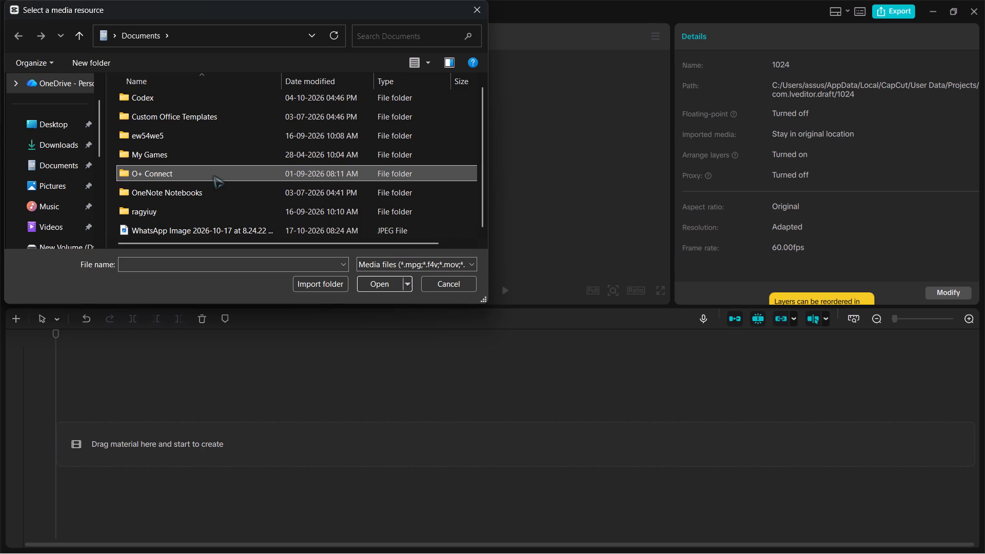
pyautogui.press('b')
pyautogui.press('b')
pyautogui.press('b')
pyautogui.doubleClick(208, 166)
pyautogui.press('b')
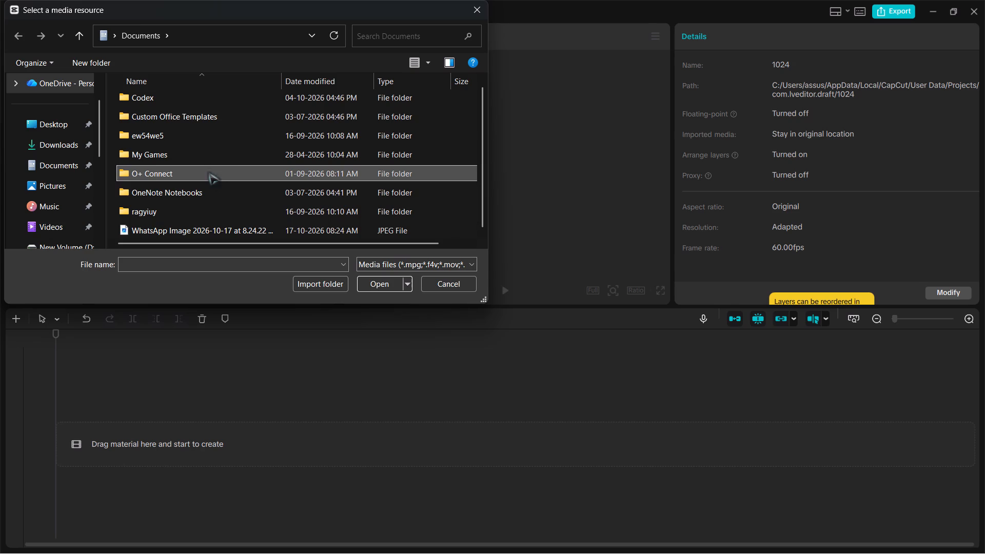
pyautogui.click(208, 179)
pyautogui.scroll(-20, 216, 197)
pyautogui.scroll(-20, 216, 197)
pyautogui.scroll(-20, 216, 197)
pyautogui.scroll(20, 216, 203)
pyautogui.scroll(6, 216, 203)
pyautogui.scroll(-20, 216, 203)
pyautogui.scroll(-20, 216, 203)
pyautogui.scroll(-2, 216, 203)
pyautogui.click(219, 200)
pyautogui.write('bb')
pyautogui.click(219, 200)
pyautogui.scroll(-20, 219, 200)
pyautogui.scroll(-20, 219, 200)
pyautogui.scroll(-20, 219, 200)
pyautogui.scroll(20, 227, 210)
pyautogui.scroll(20, 227, 210)
pyautogui.scroll(20, 227, 210)
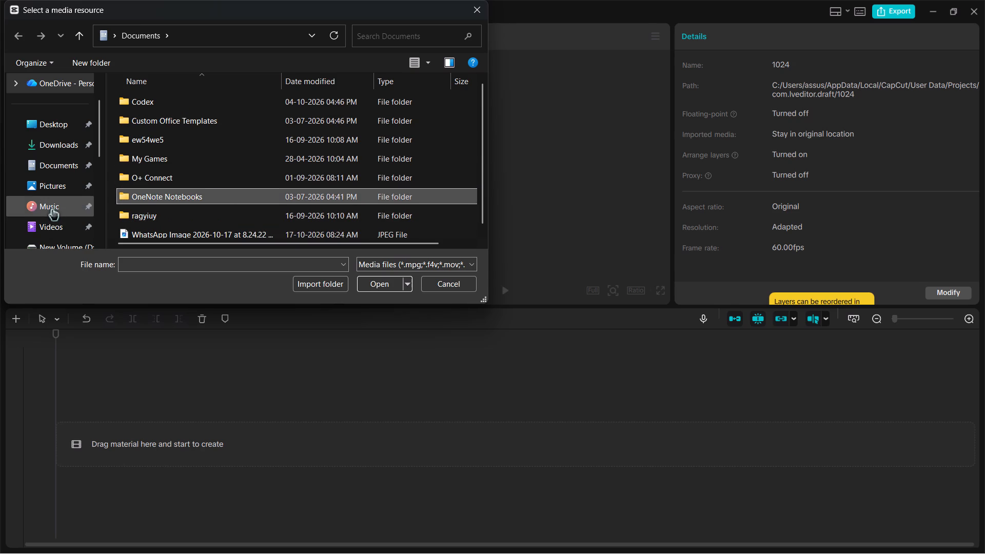
pyautogui.scroll(-5, 52, 209)
pyautogui.scroll(20, 64, 226)
pyautogui.scroll(20, 64, 226)
pyautogui.scroll(12, 64, 226)
pyautogui.scroll(-20, 64, 226)
pyautogui.scroll(-20, 64, 226)
pyautogui.scroll(-5, 64, 226)
# Browse to New Volume (D:) and open the Bhangarh_Editing_Pack folder inside Bhangarh_Editing_Pack (4).
pyautogui.click(64, 226)
pyautogui.scroll(-20, 64, 226)
pyautogui.scroll(-20, 64, 226)
pyautogui.scroll(-20, 64, 226)
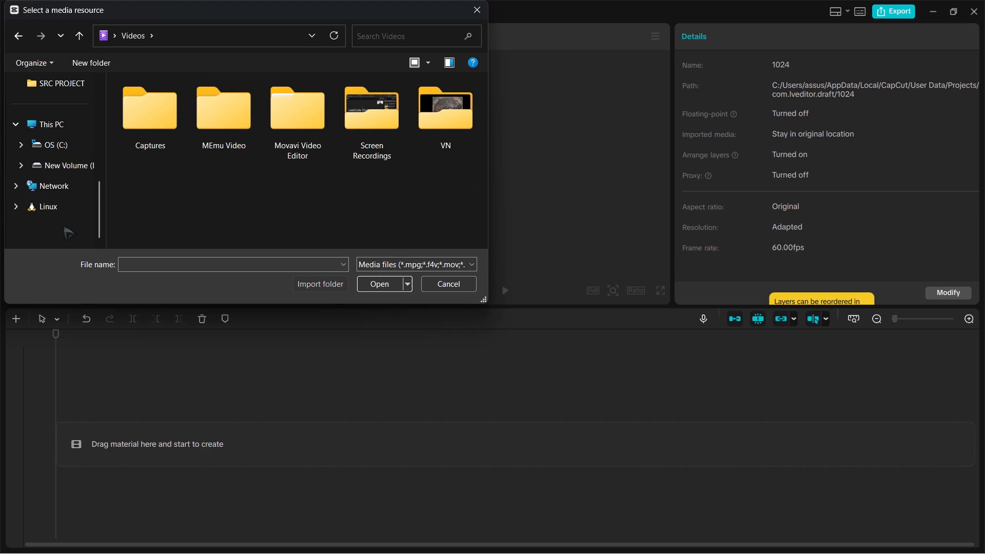
pyautogui.click(58, 156)
pyautogui.click(264, 156)
pyautogui.press('b')
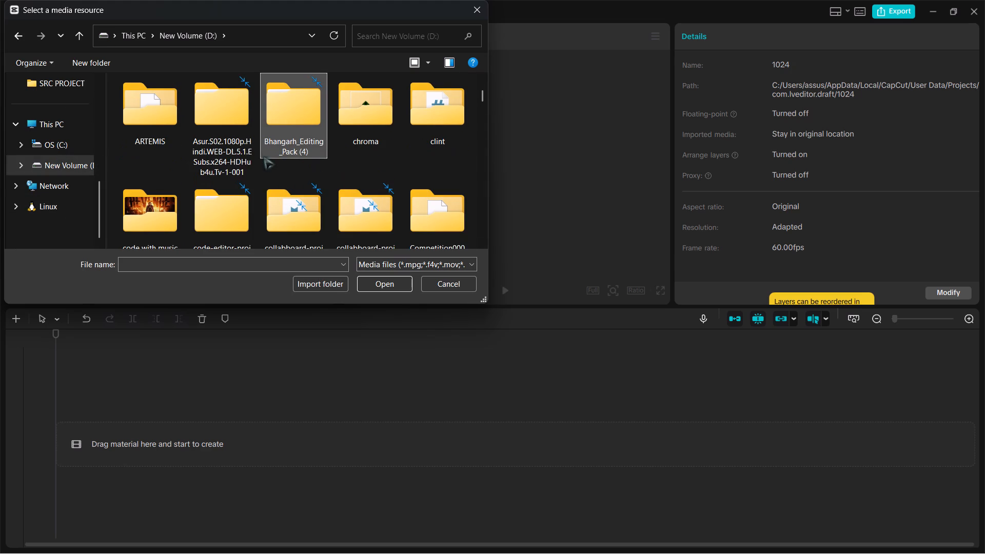
pyautogui.doubleClick(306, 149)
pyautogui.doubleClick(207, 102)
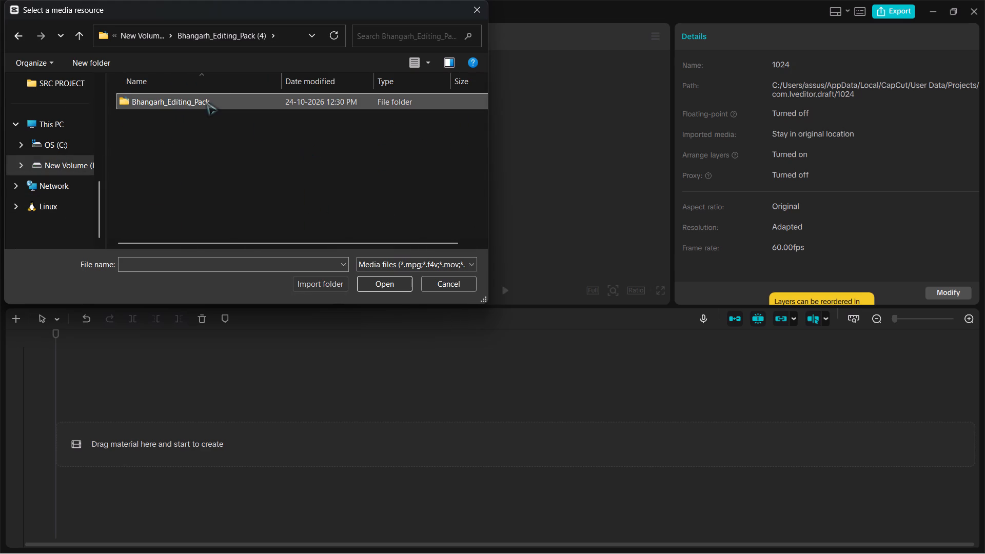
pyautogui.doubleClick(207, 102)
pyautogui.doubleClick(285, 109)
pyautogui.click(287, 103)
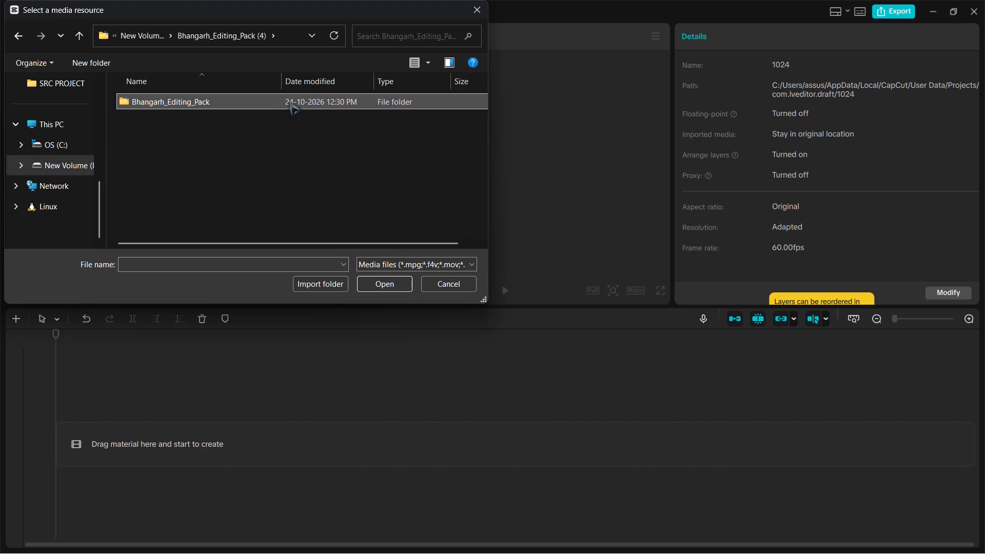
pyautogui.tripleClick(289, 102)
# Import all the video clips from the Motion_Clips_1080p folder and dismiss the shortcut conflict notice.
pyautogui.doubleClick(206, 117)
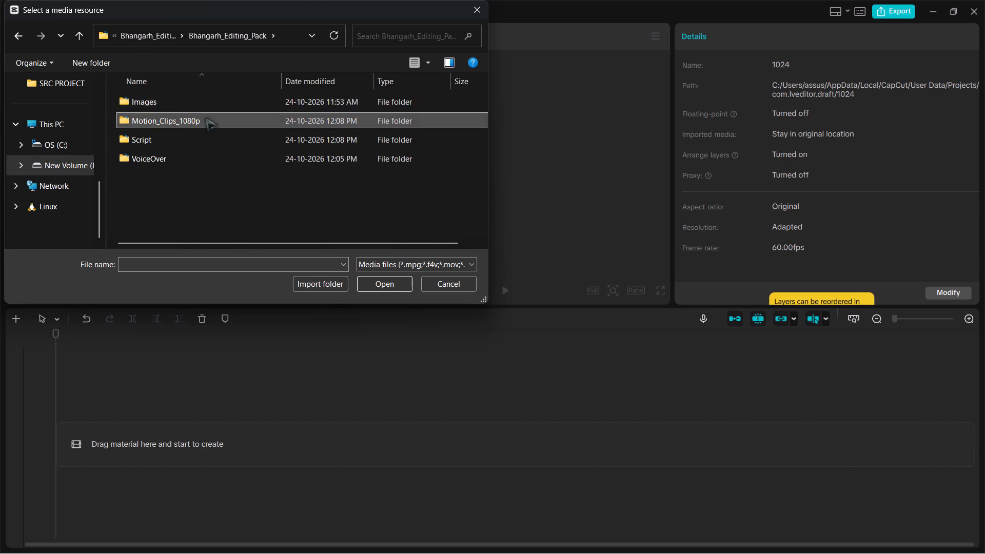
pyautogui.click(148, 117)
pyautogui.scroll(-2, 170, 127)
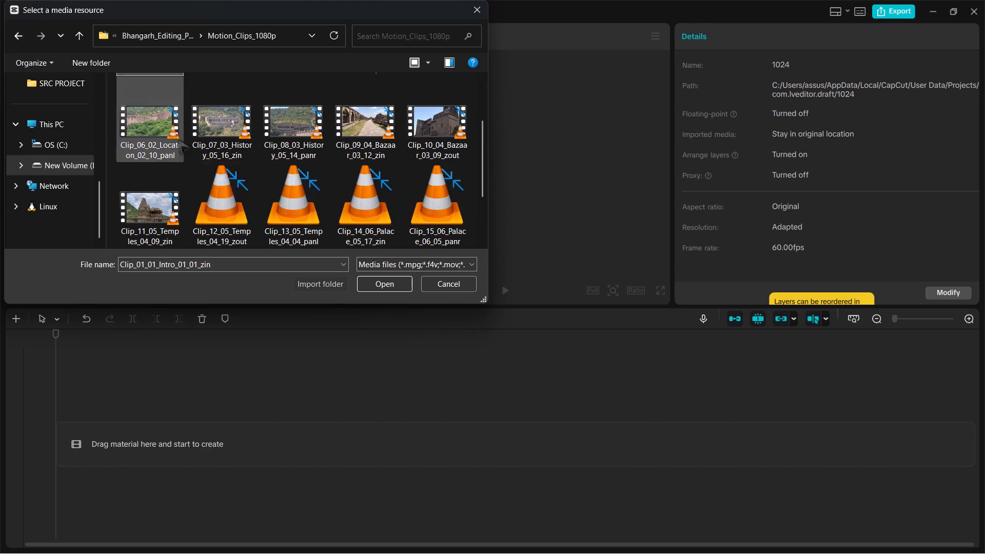
pyautogui.hotkey('ctrl', 'a')
pyautogui.press('Return')
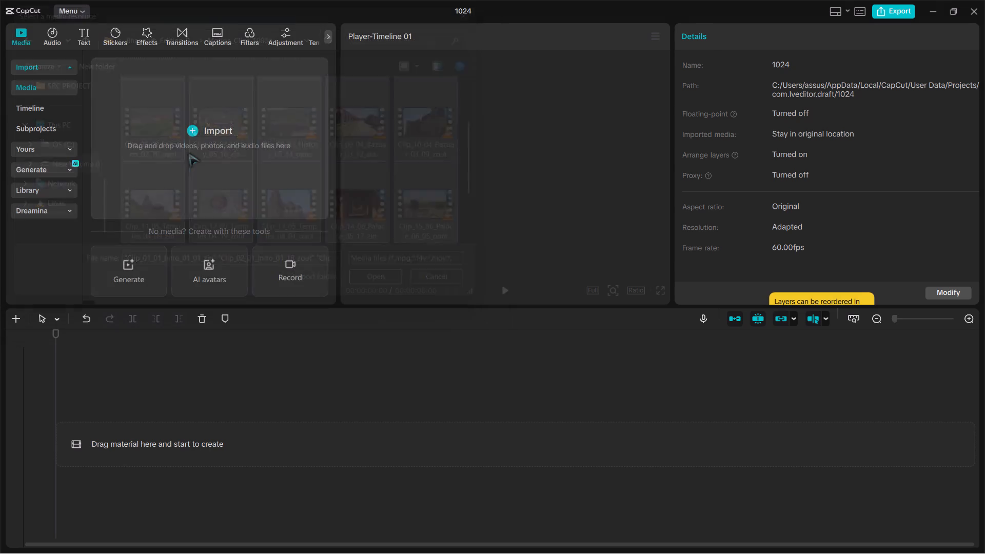
pyautogui.click(963, 458)
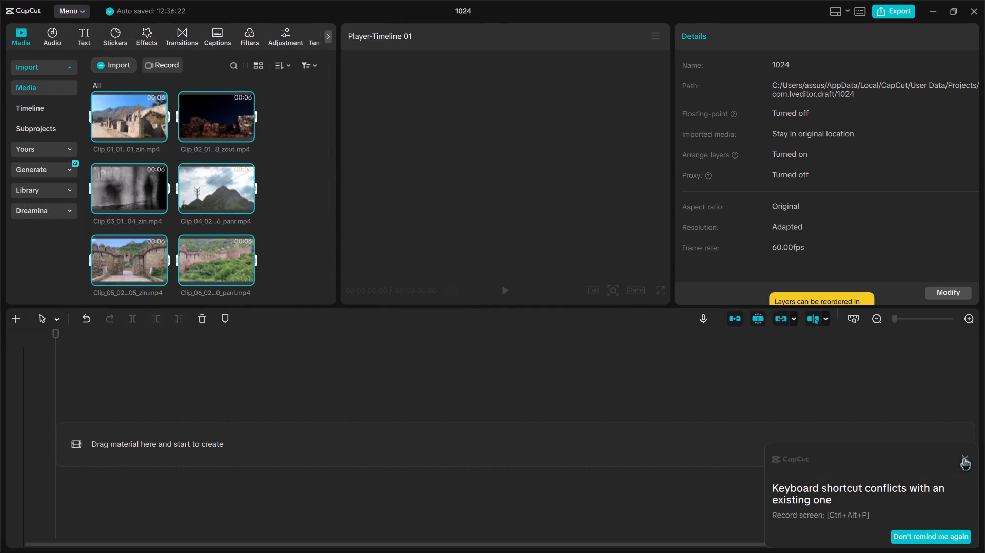
# Look through the imported clips in the project media.
pyautogui.moveTo(101, 115); pyautogui.dragTo(126, 271)
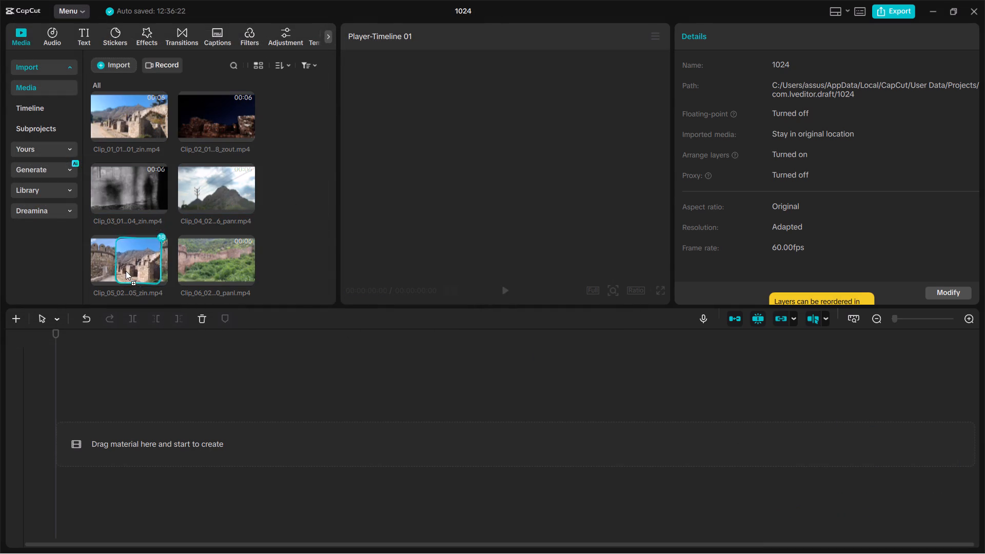
pyautogui.moveTo(126, 271); pyautogui.dragTo(122, 127)
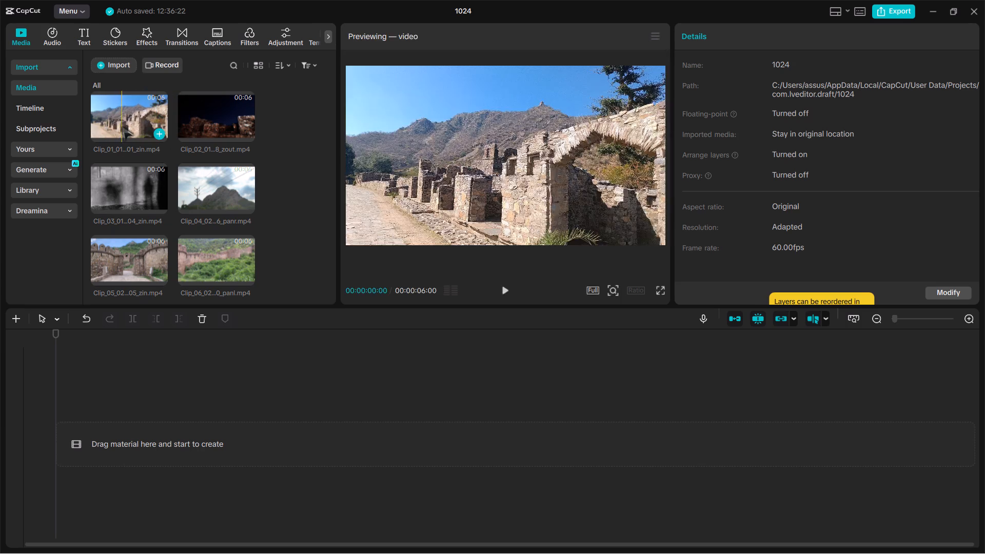
pyautogui.scroll(-20, 132, 185)
pyautogui.scroll(-9, 132, 185)
pyautogui.scroll(-4, 178, 250)
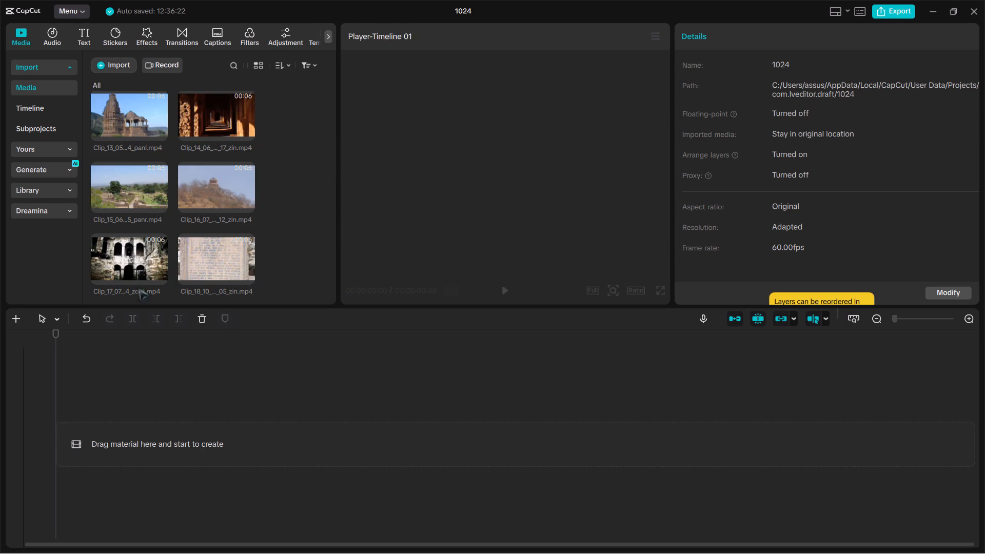
pyautogui.scroll(10, 126, 267)
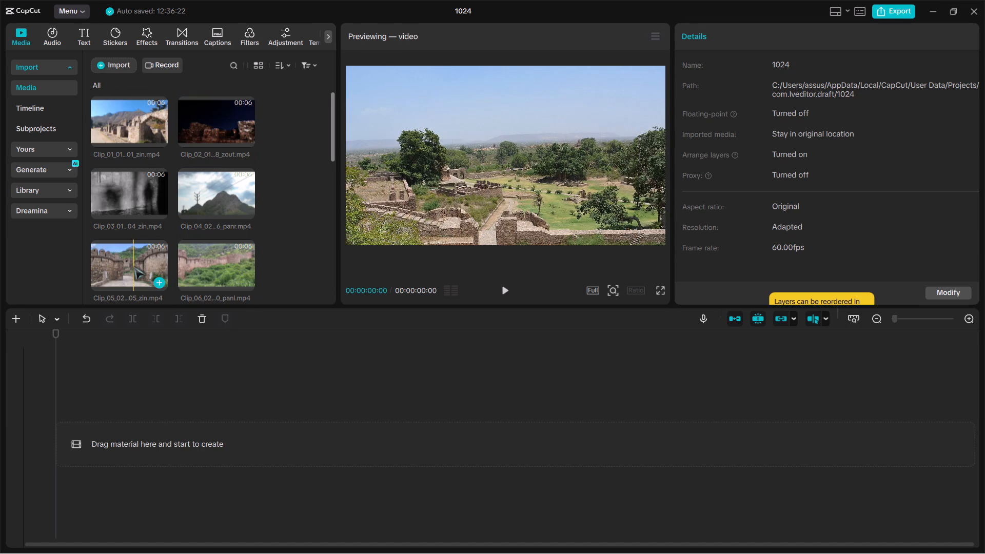
pyautogui.scroll(2, 209, 280)
pyautogui.scroll(14, 192, 215)
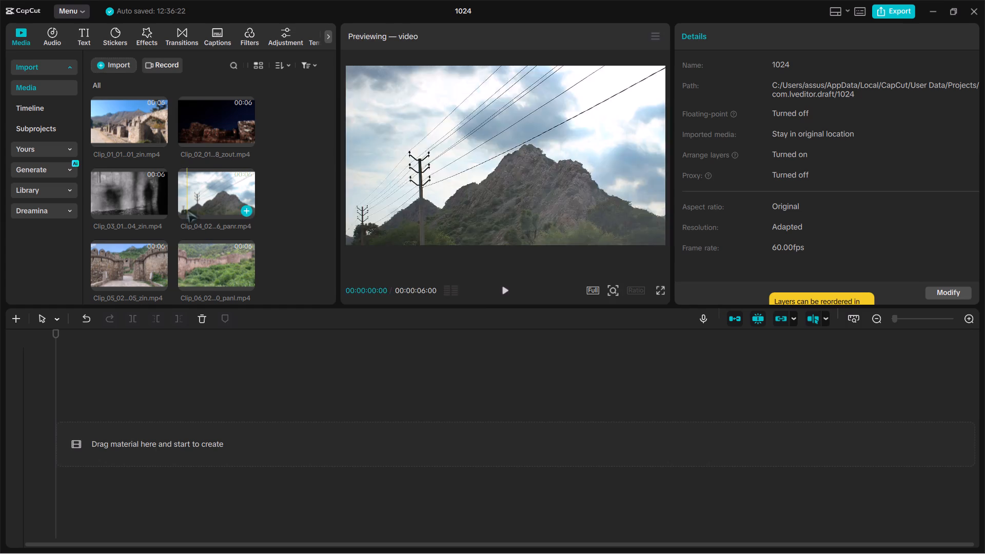
# Place Clip_01_01_Intro_01_01_zin.mp4 at the start of the timeline.
pyautogui.moveTo(127, 124); pyautogui.dragTo(115, 441)
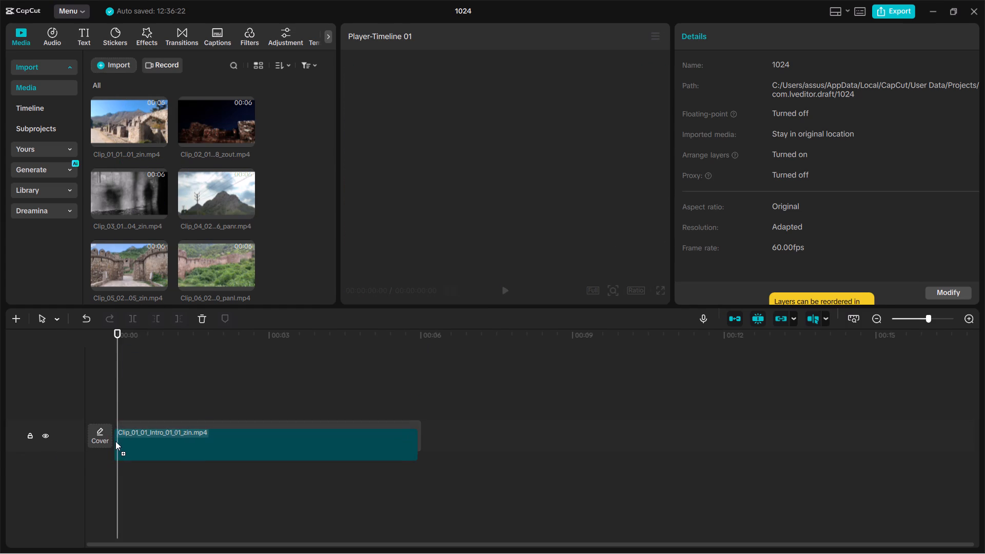
pyautogui.moveTo(115, 441); pyautogui.dragTo(115, 443)
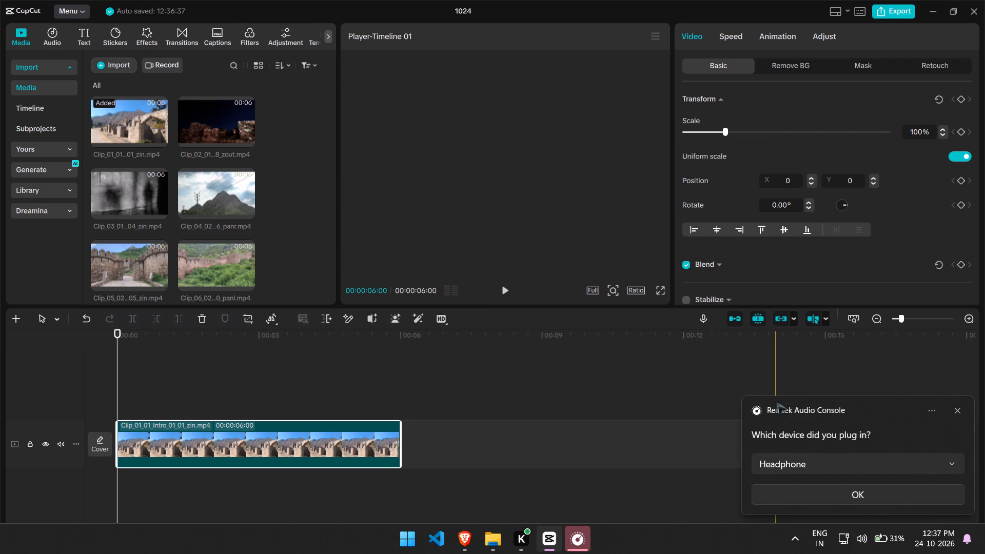
# Confirm Headphone as the plugged-in audio device, close Realtek Audio Console, and return to CapCut.
pyautogui.click(874, 493)
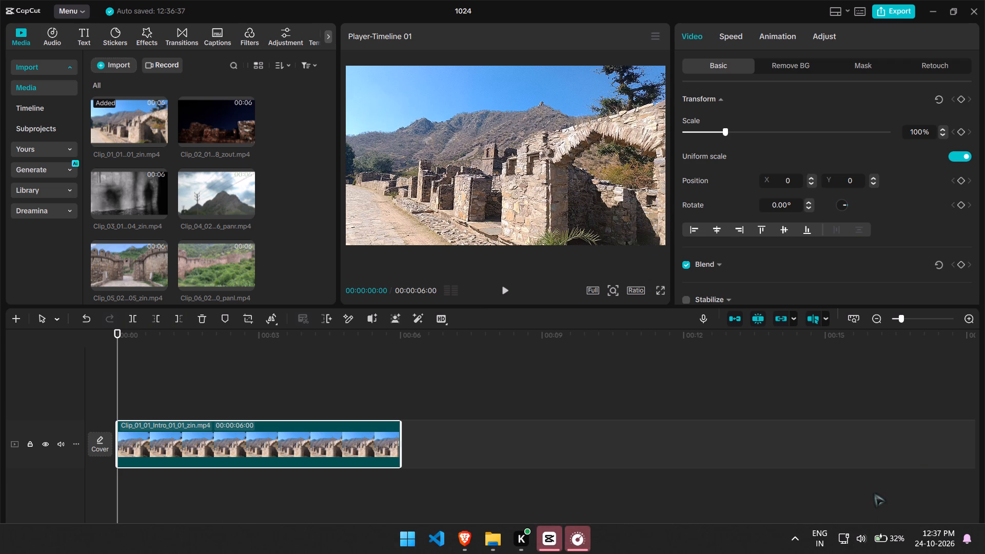
pyautogui.click(568, 539)
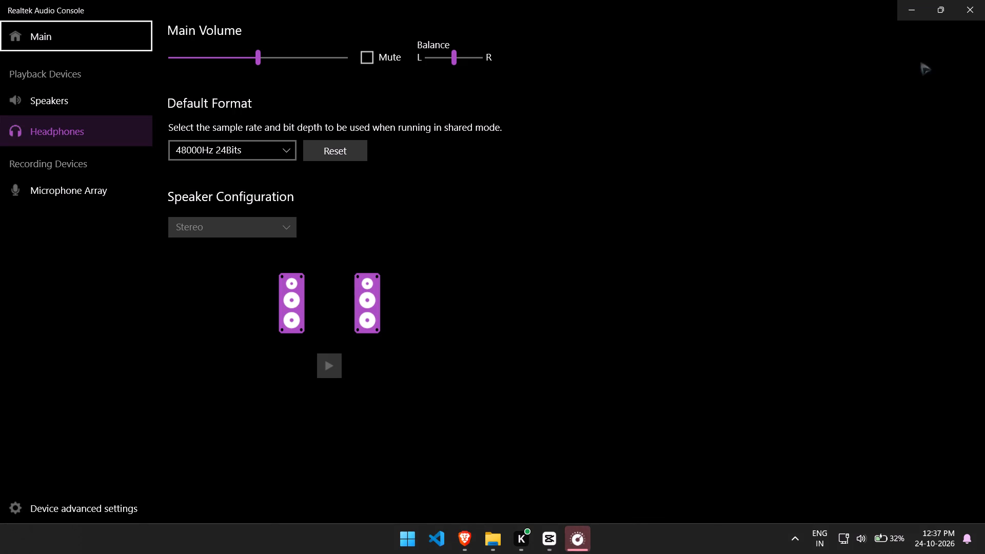
pyautogui.click(984, 0)
pyautogui.press('space')
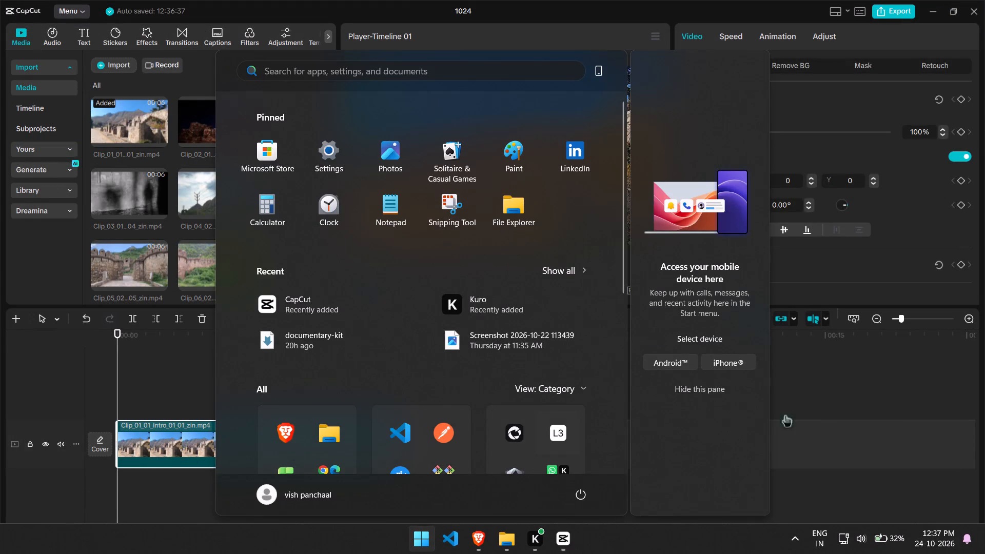
pyautogui.click(804, 415)
# Move the playhead to the start of the timeline and play the intro clip.
pyautogui.click(250, 415)
pyautogui.moveTo(180, 426); pyautogui.dragTo(40, 425)
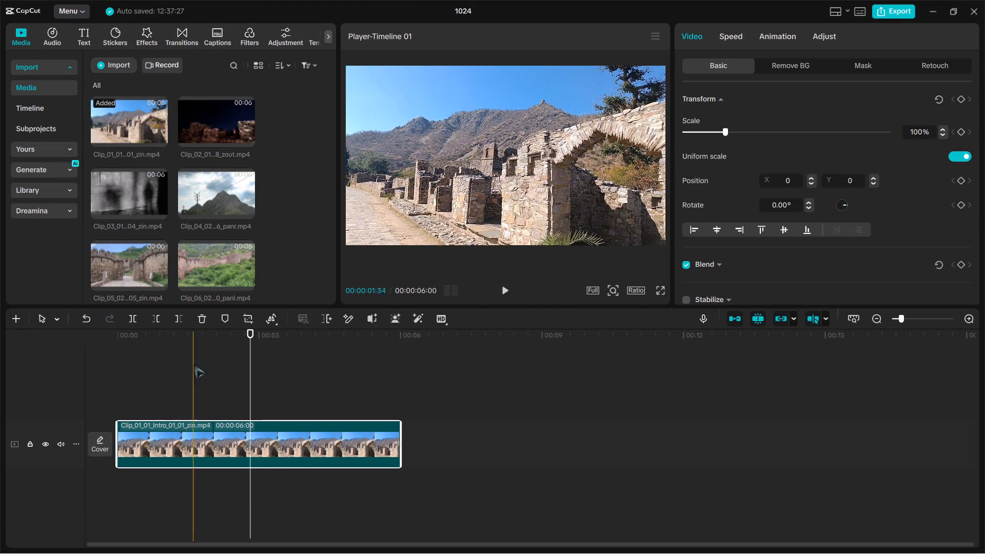
pyautogui.moveTo(250, 332); pyautogui.dragTo(45, 346)
pyautogui.press('space')
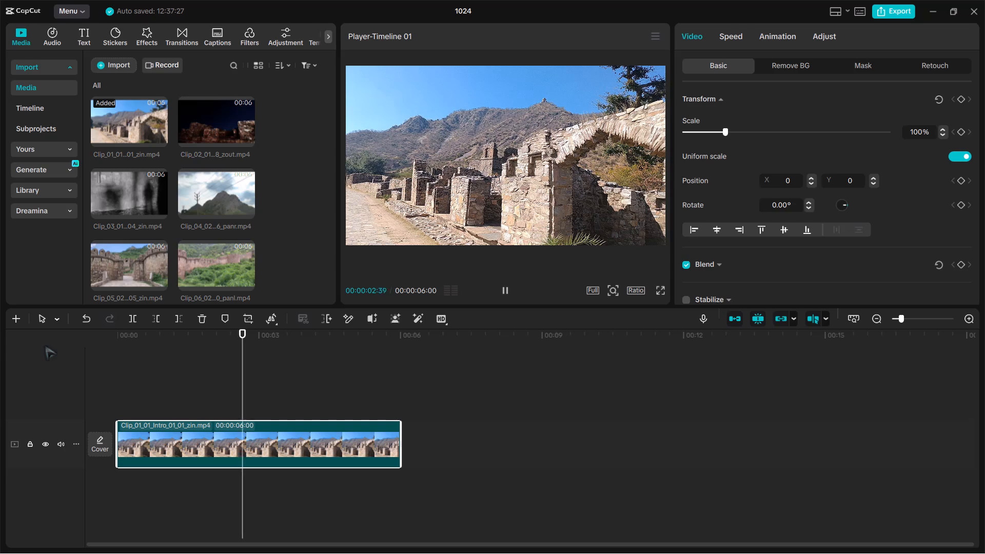
# Step forward through the intro clip's frames, then return the playhead to the start of the timeline.
pyautogui.press('Right')
pyautogui.press('Right')
pyautogui.press('Right')
pyautogui.press('Right')
pyautogui.press('Right')
pyautogui.press('Right')
pyautogui.press('Right')
pyautogui.press('Right')
pyautogui.press('Right')
pyautogui.press('Right')
pyautogui.press('Right')
pyautogui.press('Right')
pyautogui.press('Right')
pyautogui.press('Right')
pyautogui.press('Right')
pyautogui.press('Right')
pyautogui.press('Right')
pyautogui.press('Right')
pyautogui.press('Right')
pyautogui.press('Right')
pyautogui.press('Right')
pyautogui.press('Right')
pyautogui.press('Right')
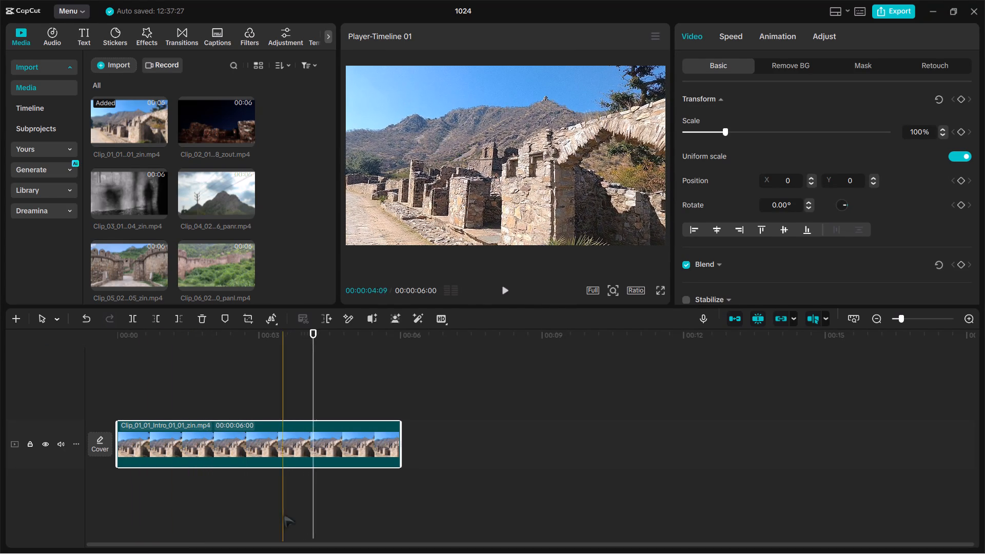
pyautogui.press('Right')
pyautogui.press('Right')
pyautogui.press('Right')
pyautogui.moveTo(298, 392); pyautogui.dragTo(397, 421)
pyautogui.moveTo(290, 338); pyautogui.dragTo(197, 387)
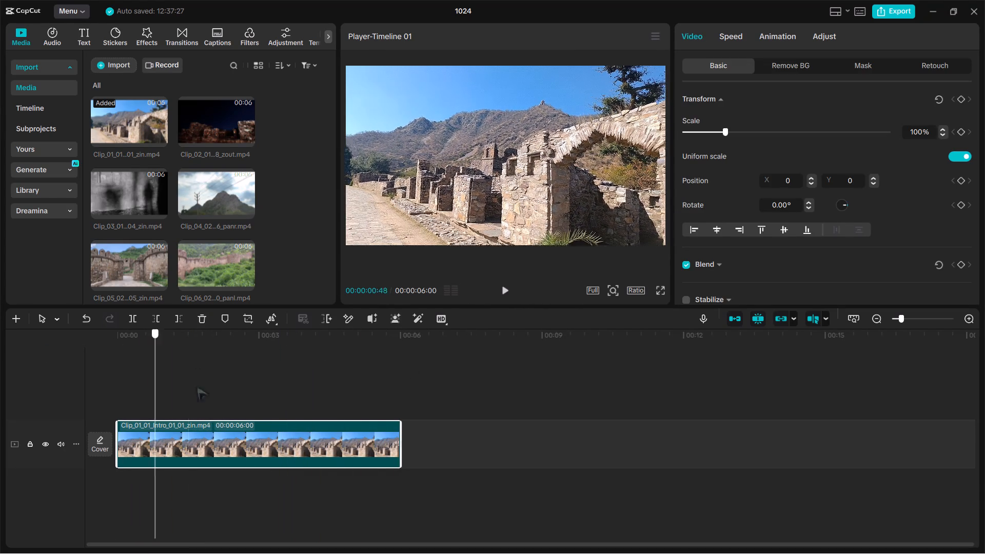
pyautogui.moveTo(197, 387); pyautogui.dragTo(0, 388)
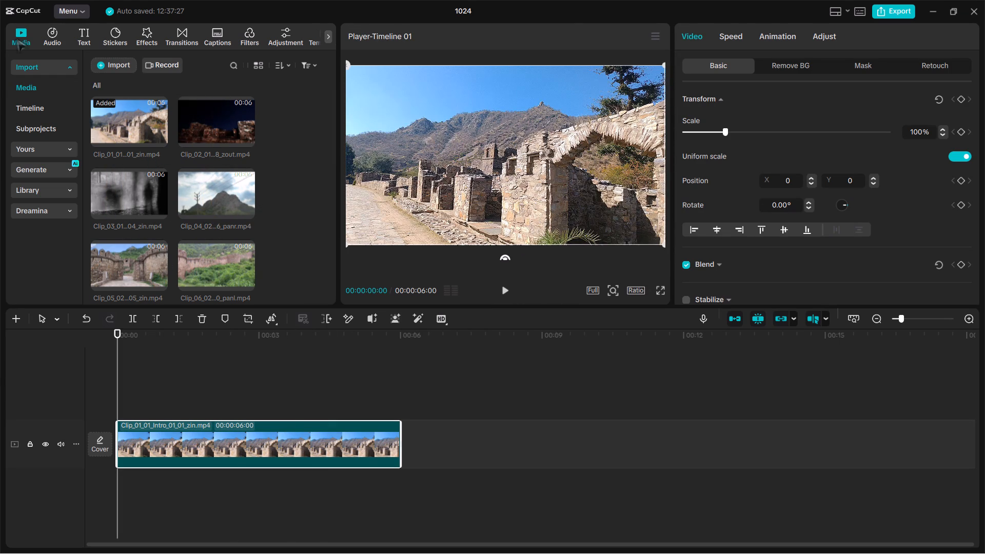
# Import all the voice-over part files from Bhangarh_Editing_Pack's VoiceOver/parts folder as extracted audio.
pyautogui.click(50, 39)
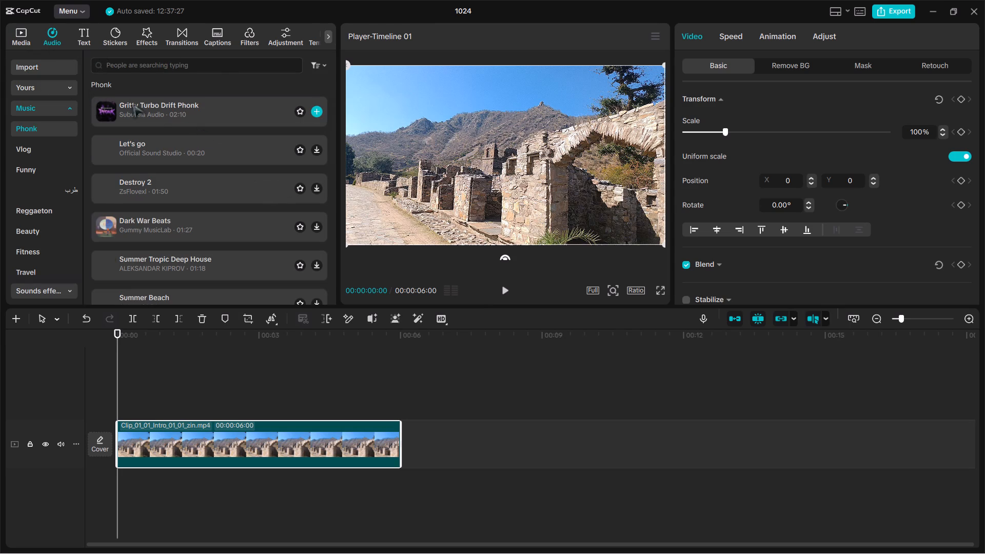
pyautogui.click(34, 69)
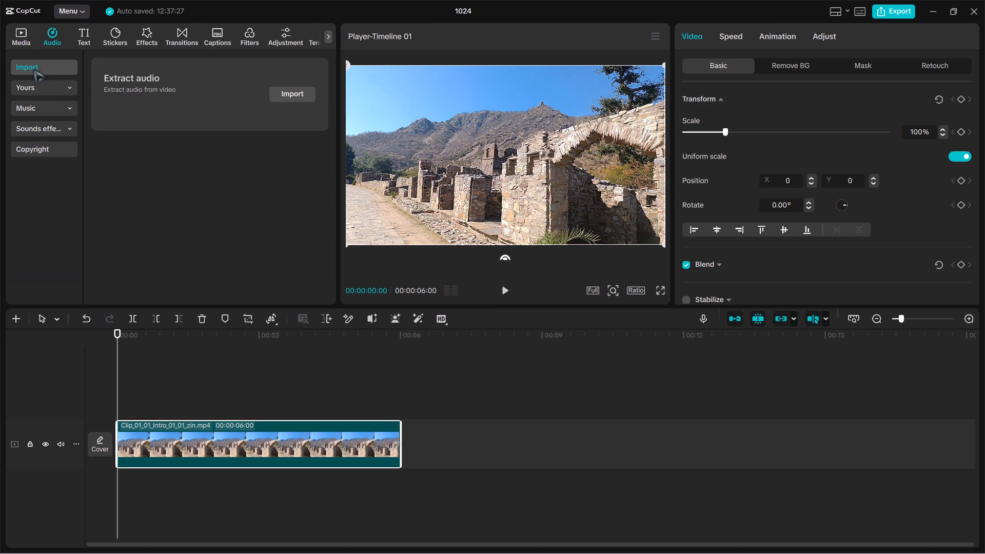
pyautogui.click(275, 91)
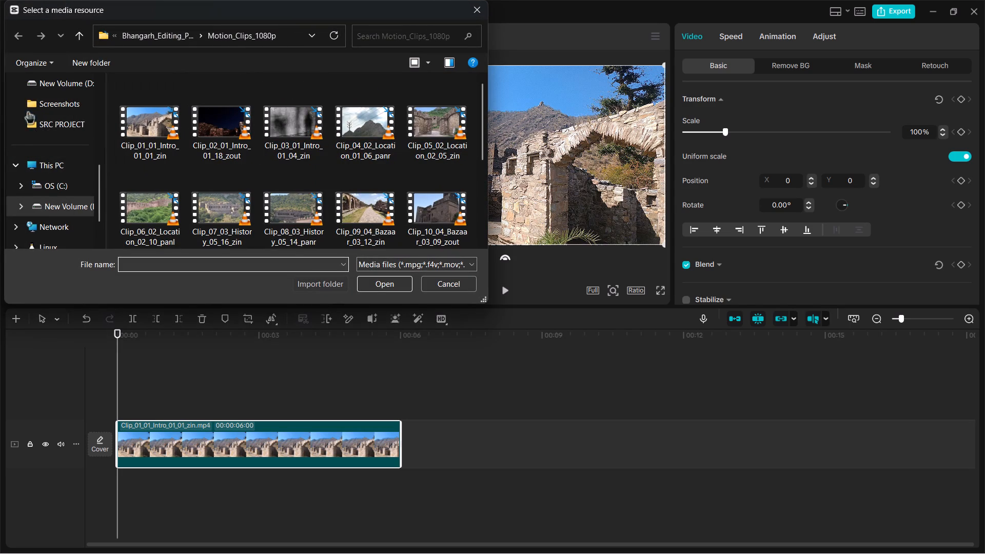
pyautogui.click(179, 30)
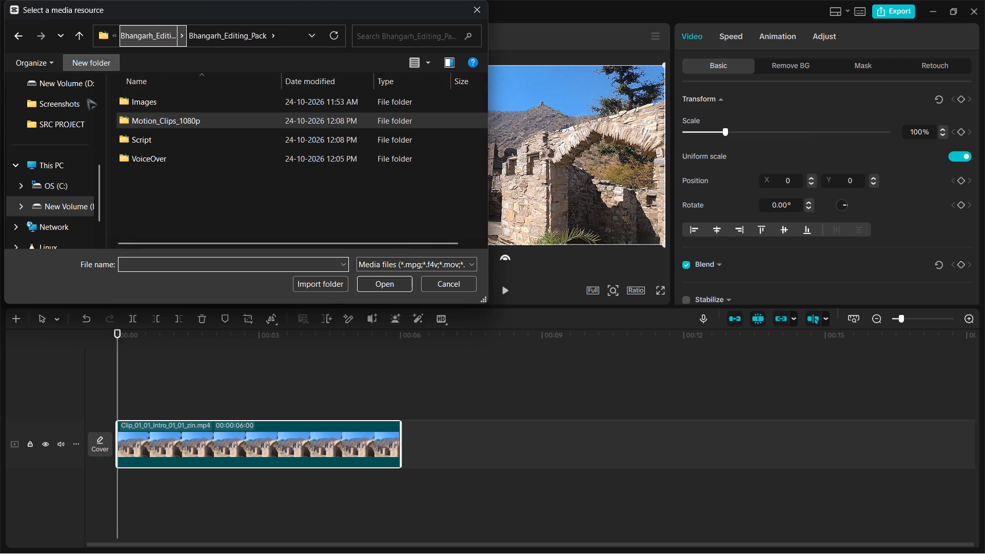
pyautogui.click(201, 156)
pyautogui.click(194, 152)
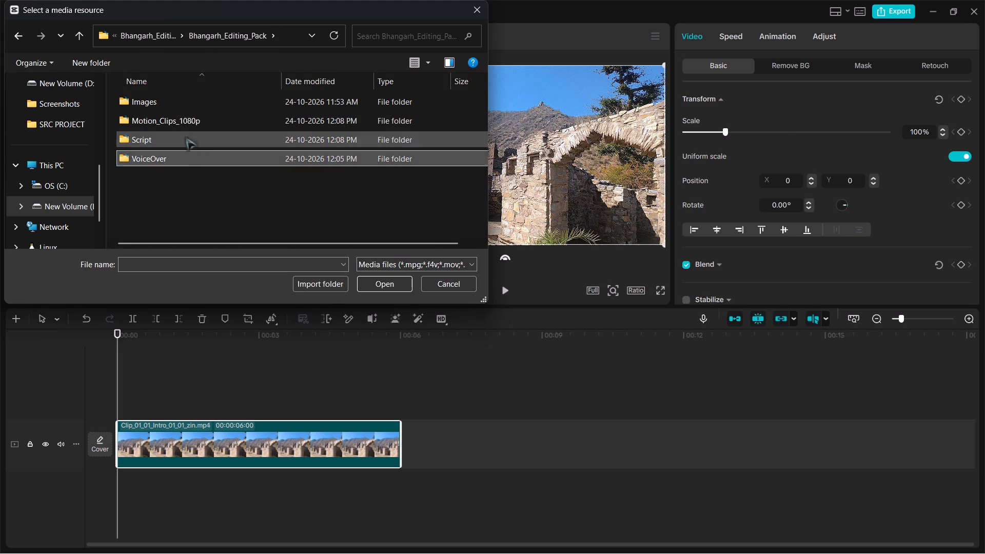
pyautogui.doubleClick(185, 134)
pyautogui.click(168, 41)
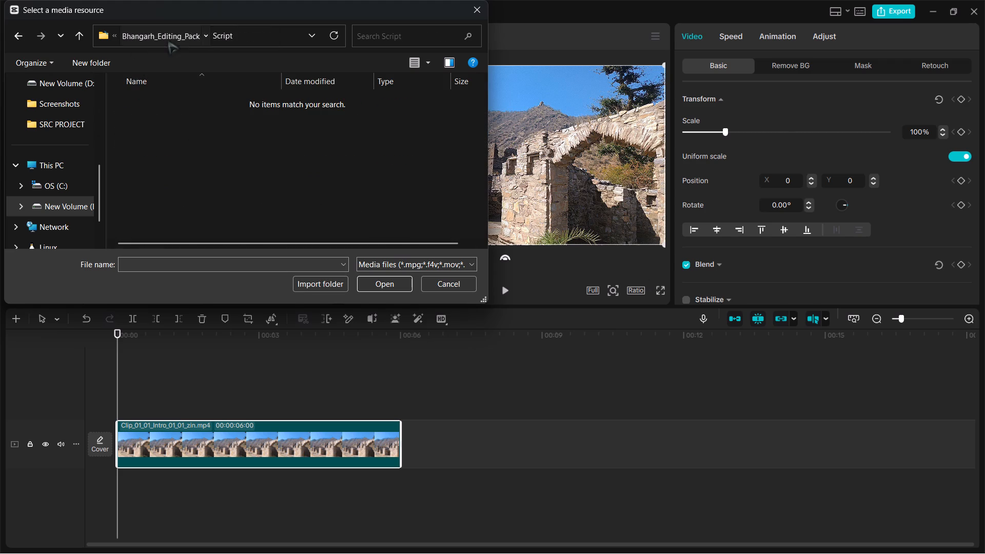
pyautogui.doubleClick(172, 158)
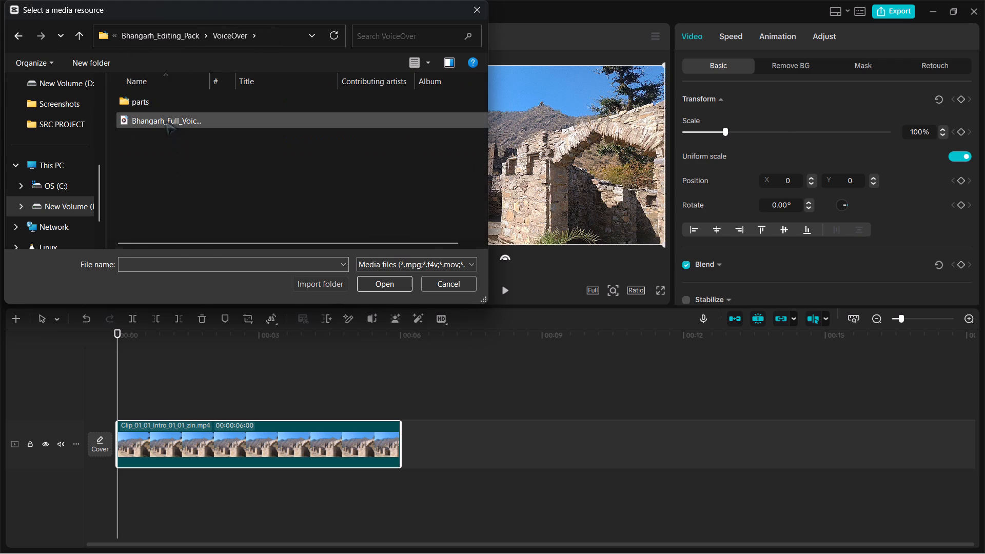
pyautogui.click(166, 122)
pyautogui.doubleClick(157, 105)
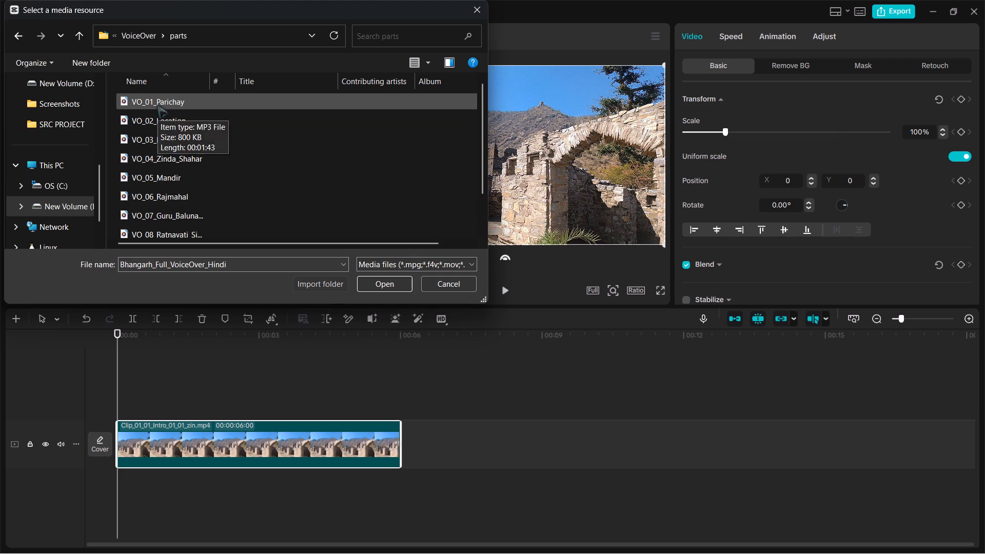
pyautogui.click(157, 105)
pyautogui.scroll(-15, 214, 143)
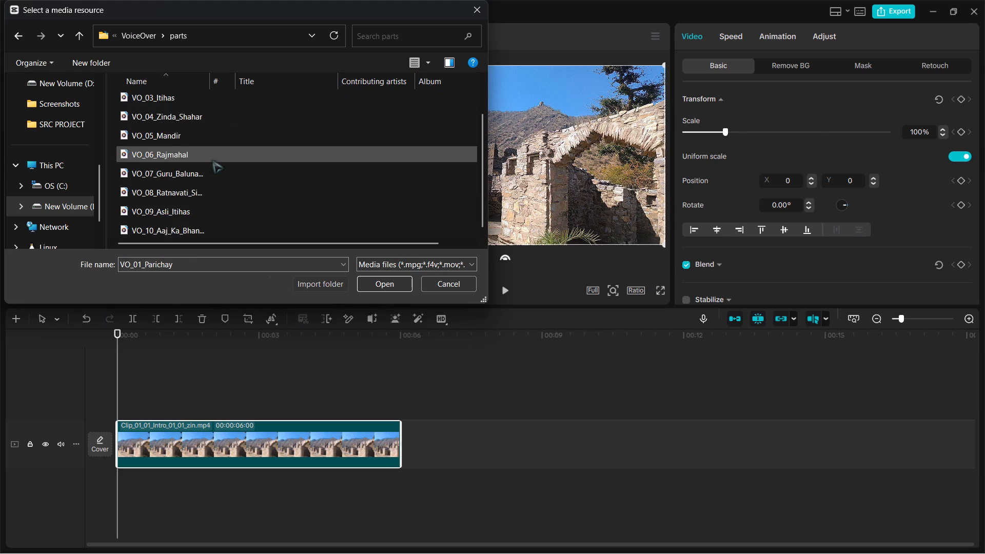
pyautogui.scroll(-3, 212, 160)
pyautogui.scroll(20, 212, 160)
pyautogui.scroll(3, 212, 160)
pyautogui.scroll(-6, 212, 160)
pyautogui.scroll(20, 212, 160)
pyautogui.scroll(20, 212, 160)
pyautogui.scroll(20, 212, 160)
pyautogui.hotkey('ctrl', 'a')
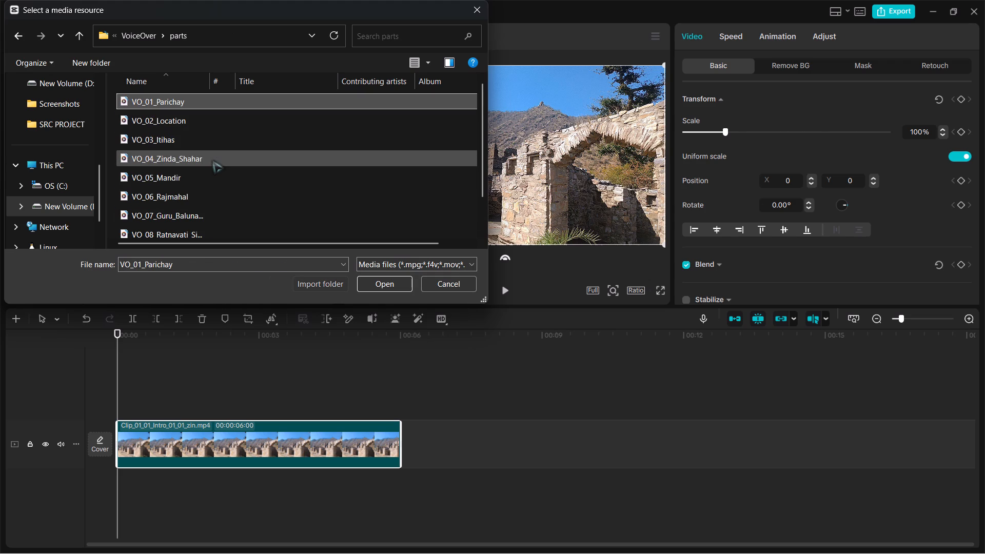
pyautogui.press('Return')
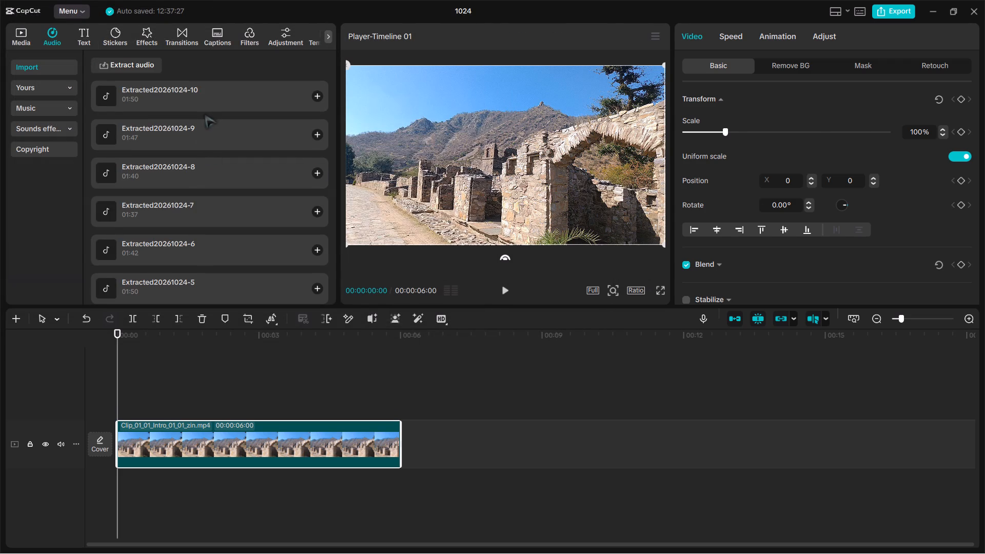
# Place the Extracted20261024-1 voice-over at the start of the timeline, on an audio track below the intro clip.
pyautogui.scroll(-20, 189, 228)
pyautogui.scroll(-20, 189, 228)
pyautogui.scroll(-20, 189, 228)
pyautogui.moveTo(197, 282); pyautogui.dragTo(140, 486)
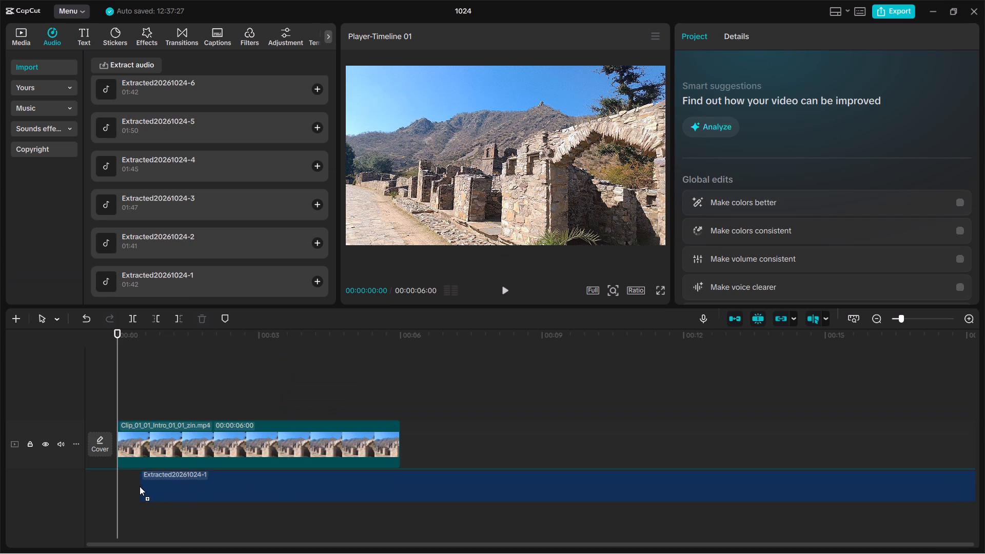
pyautogui.moveTo(140, 486); pyautogui.dragTo(117, 485)
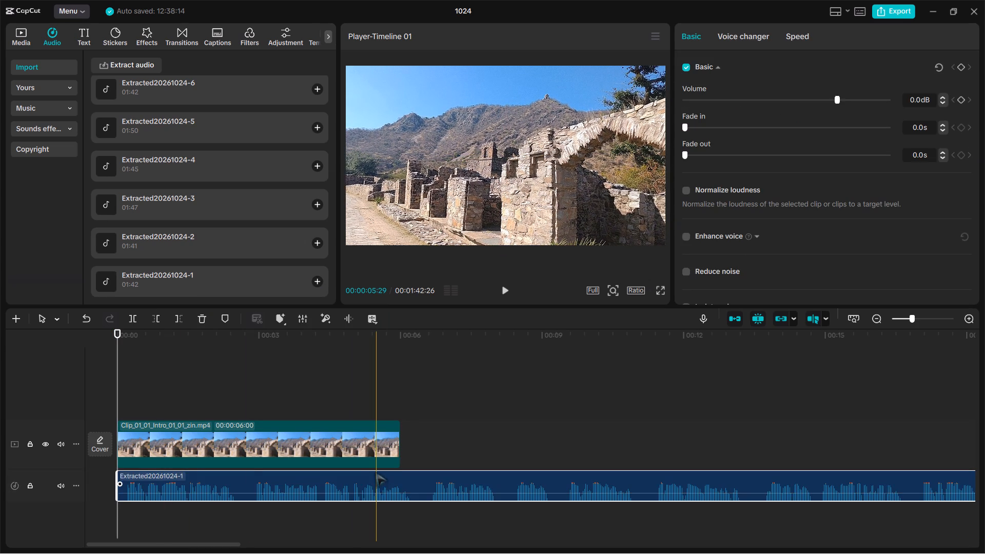
# Play the intro clip with its voice-over from the timeline start, then move the playhead back to about 1 second.
pyautogui.press('space')
pyautogui.moveTo(439, 354); pyautogui.dragTo(92, 354)
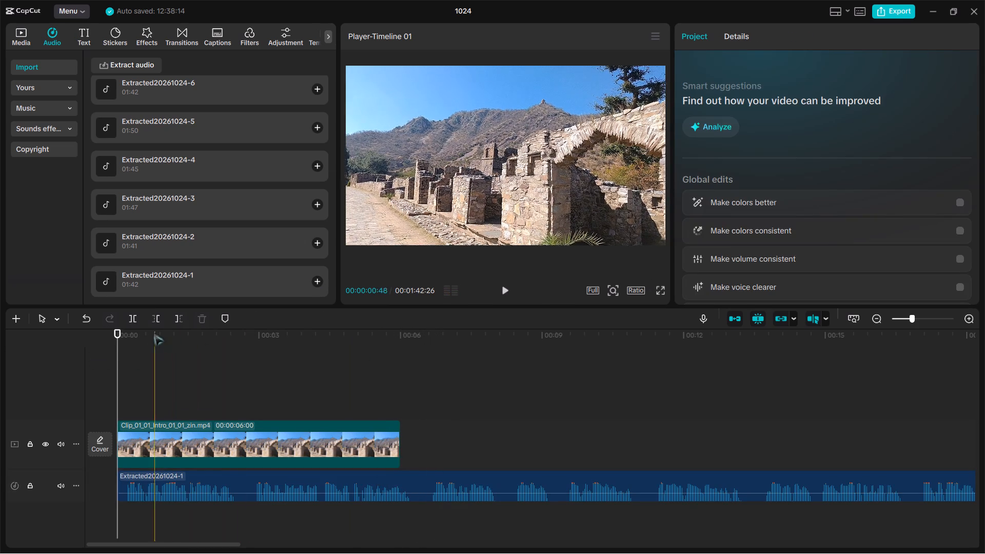
pyautogui.moveTo(153, 333); pyautogui.dragTo(103, 330)
pyautogui.press('space')
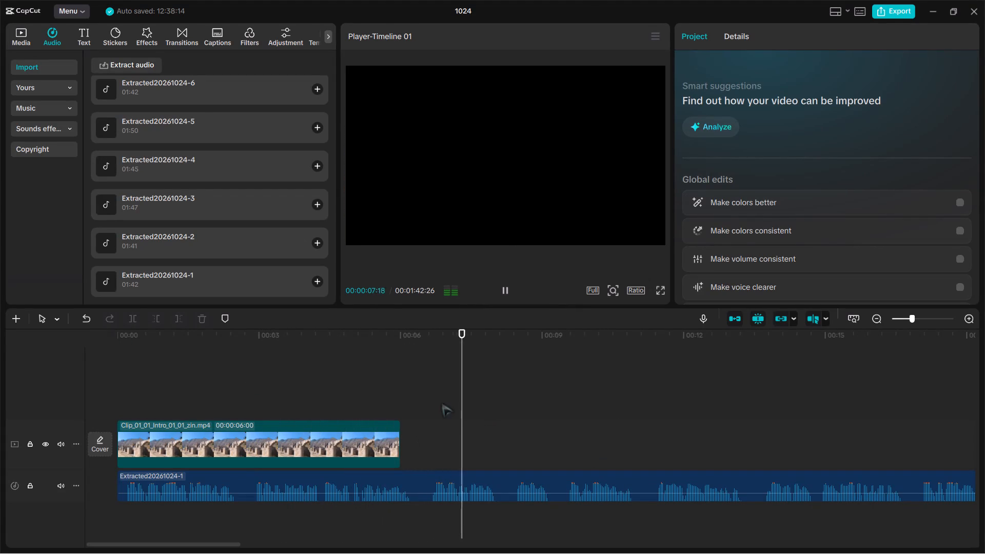
pyautogui.moveTo(501, 339); pyautogui.dragTo(175, 348)
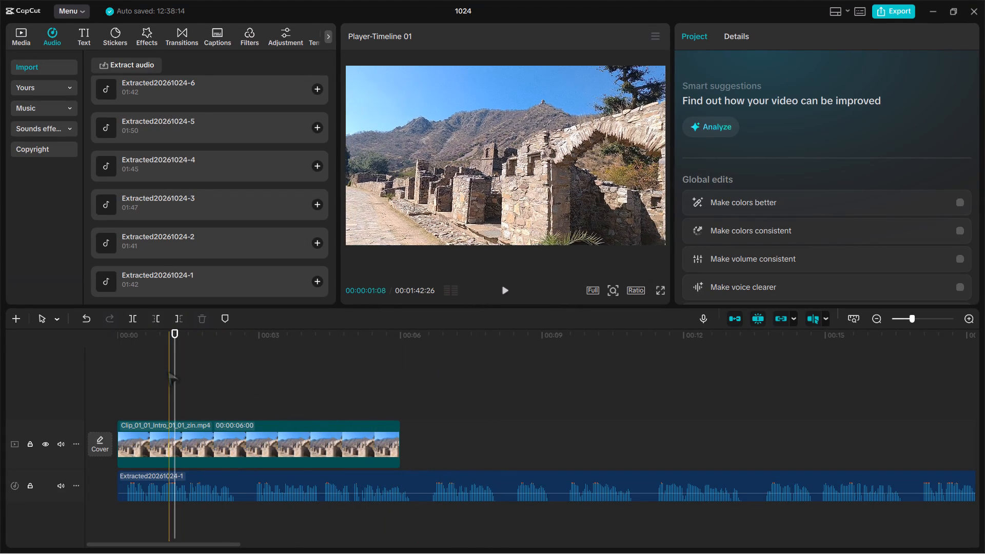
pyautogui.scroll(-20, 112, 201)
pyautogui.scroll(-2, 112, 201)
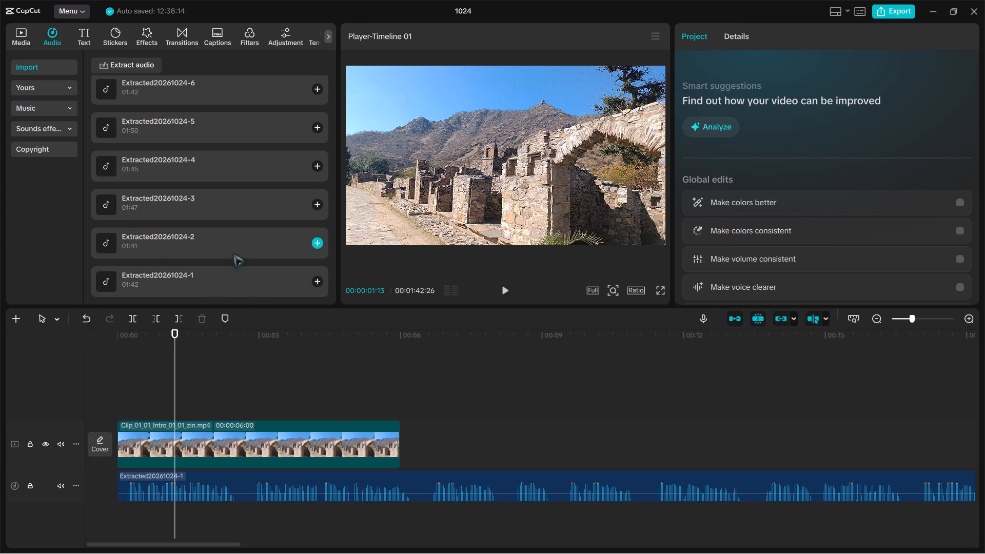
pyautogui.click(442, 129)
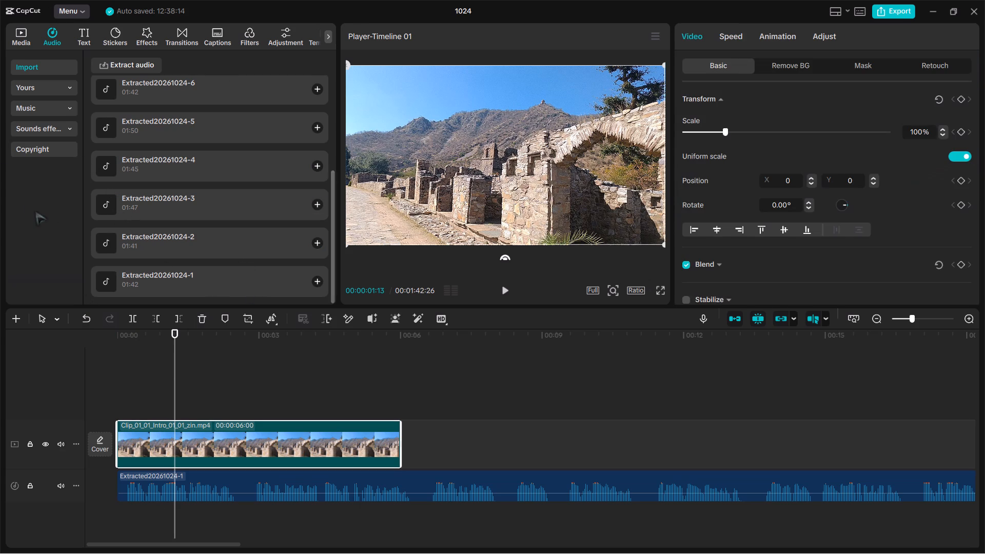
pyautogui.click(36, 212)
# Start a media import and look through the pack's Images folders 01_Fort_Overview, 02_Gates_Walls_Towers and 03_Bazaar_Havelis.
pyautogui.click(28, 34)
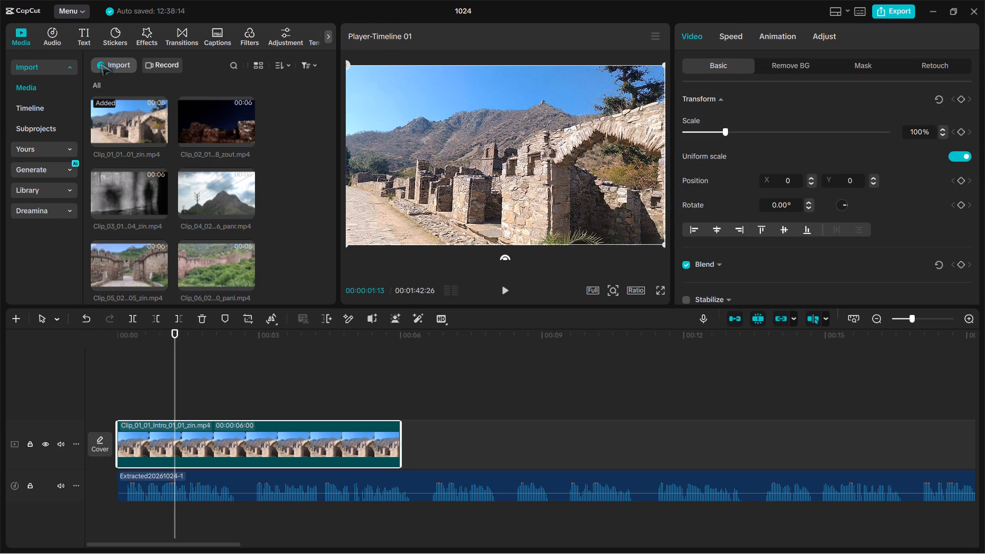
pyautogui.click(101, 63)
pyautogui.click(130, 88)
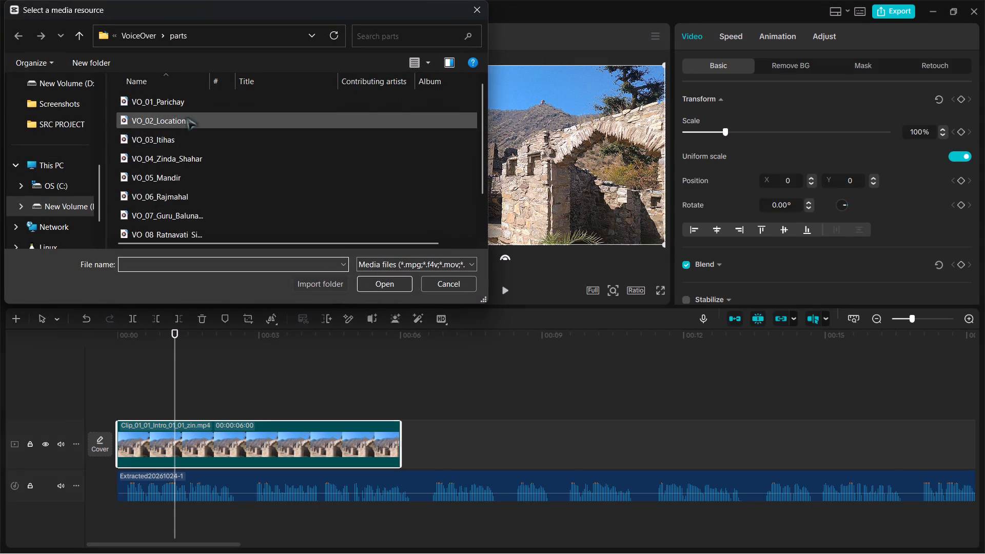
pyautogui.click(139, 36)
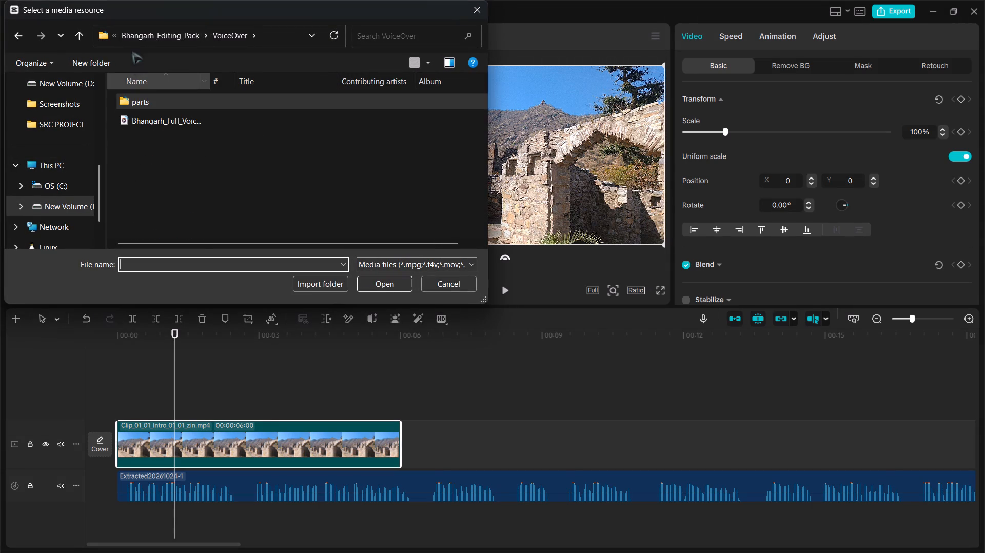
pyautogui.click(132, 35)
pyautogui.doubleClick(158, 98)
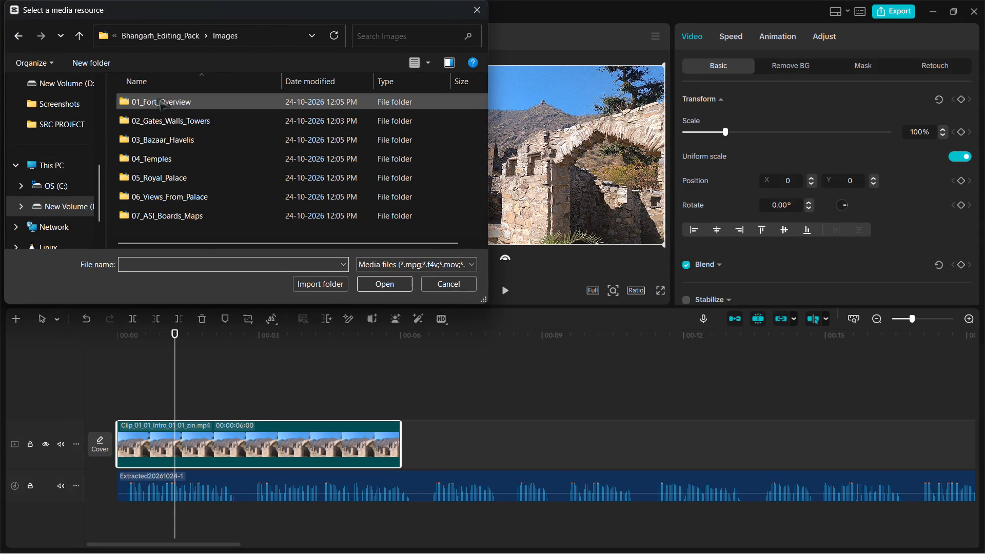
pyautogui.doubleClick(160, 98)
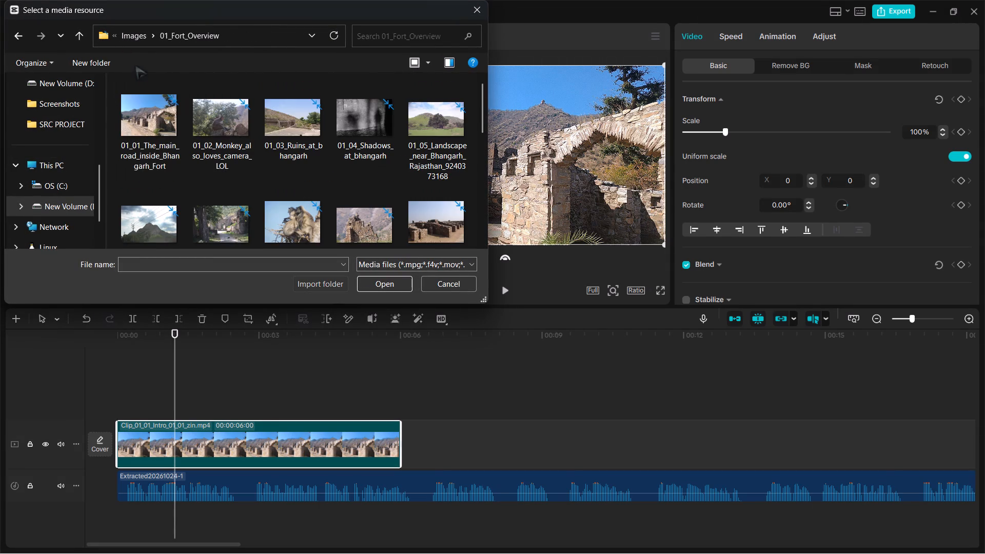
pyautogui.click(136, 38)
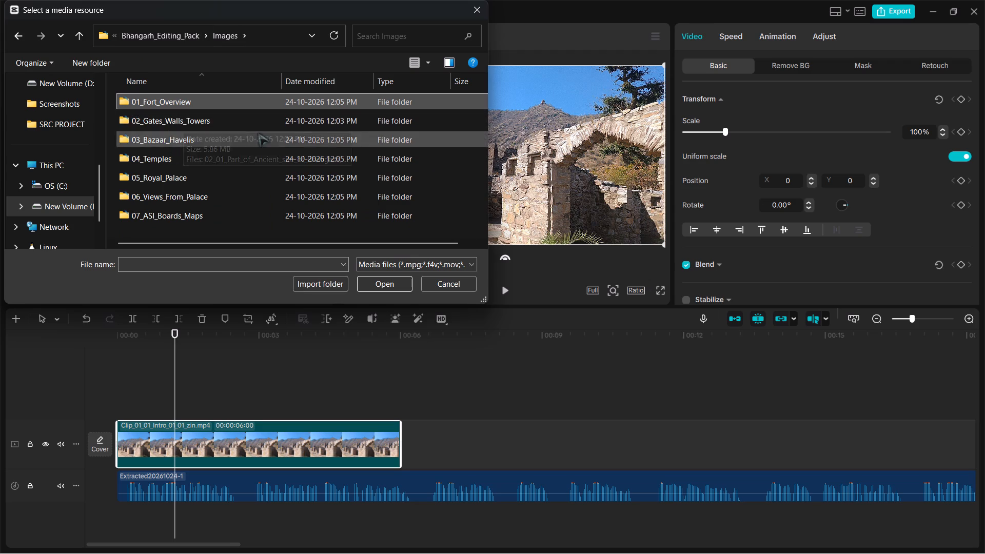
pyautogui.doubleClick(253, 120)
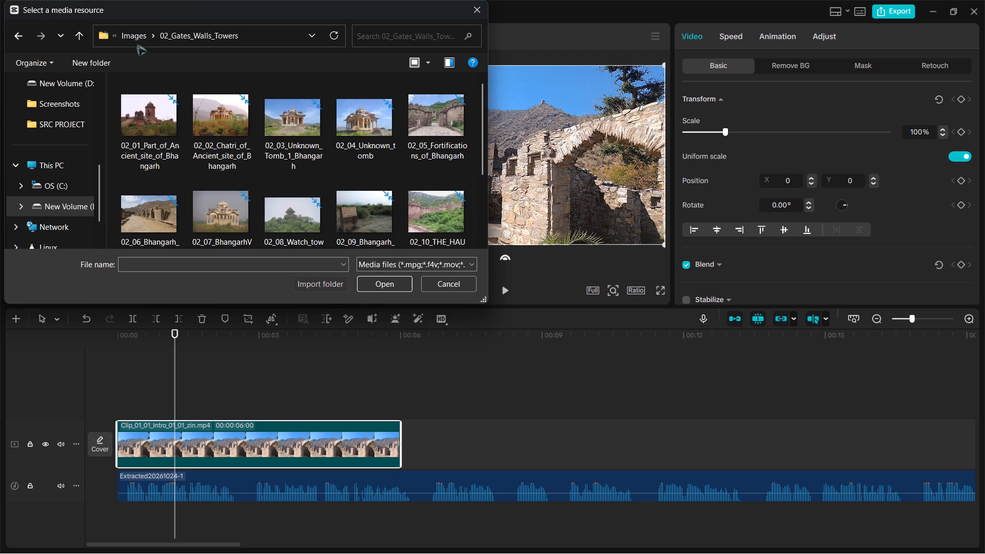
pyautogui.click(133, 36)
pyautogui.doubleClick(179, 140)
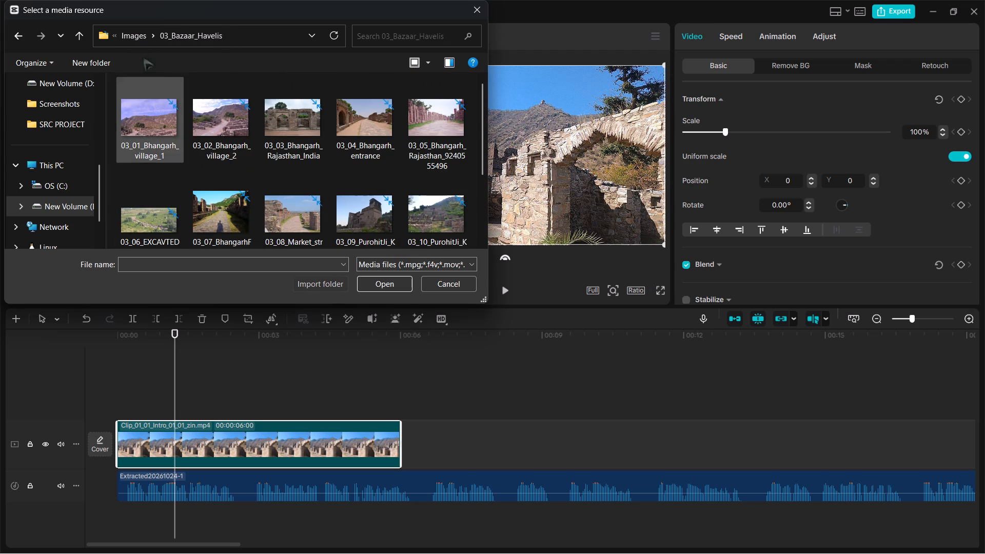
# Look through the pack's Images folders 04_Temples and 05_Royal_Palace.
pyautogui.click(126, 33)
pyautogui.doubleClick(141, 159)
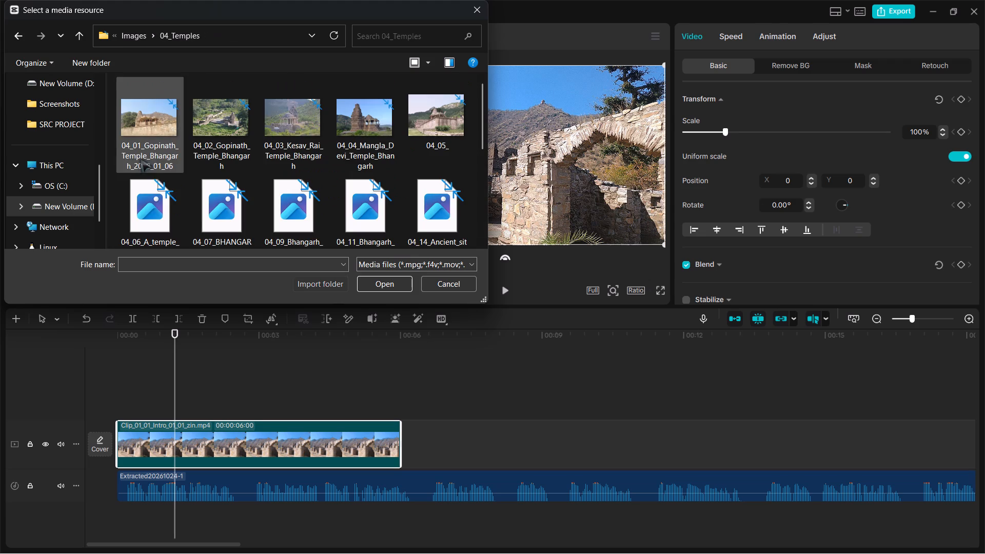
pyautogui.click(134, 26)
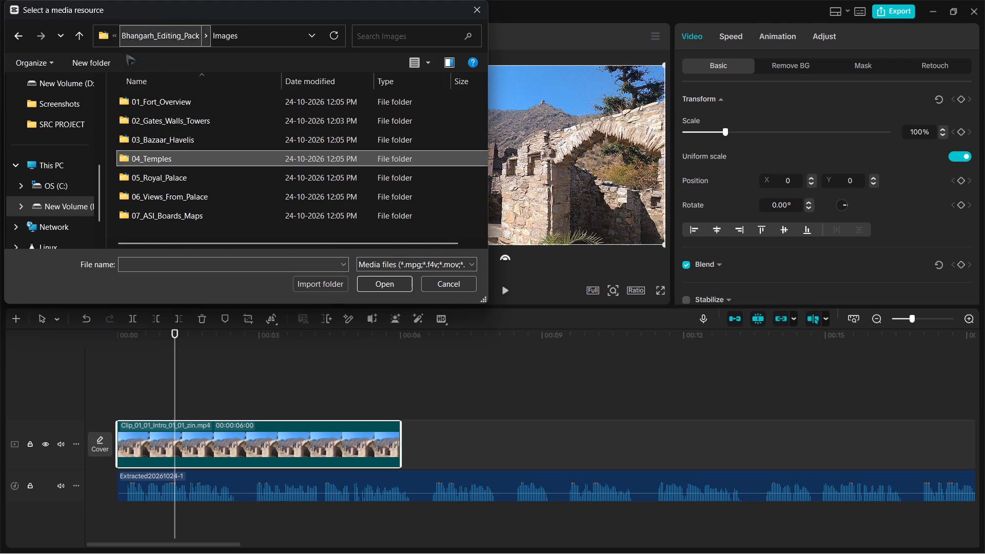
pyautogui.doubleClick(148, 179)
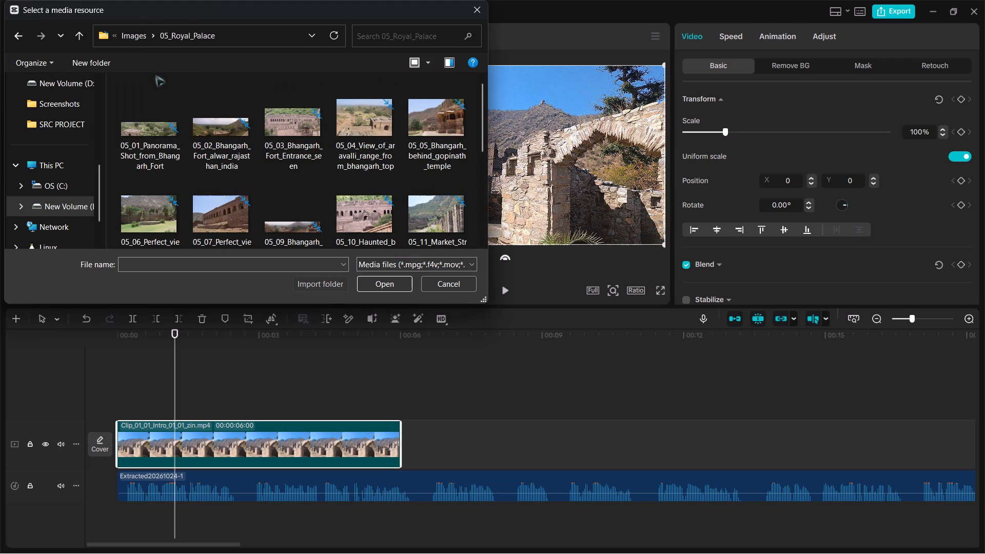
pyautogui.click(124, 31)
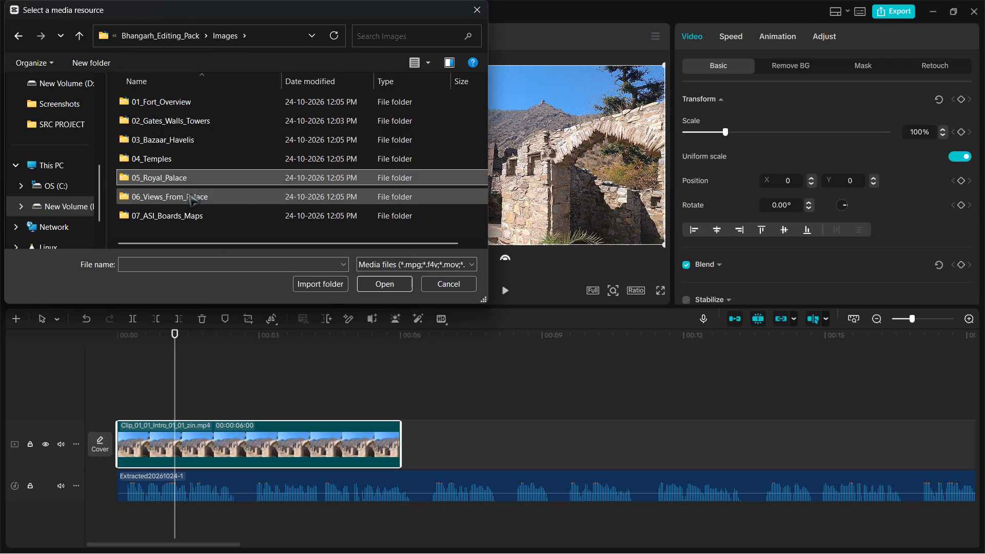
# Import all the images from the pack's 06_Views_From_Palace folder into the project media.
pyautogui.doubleClick(188, 194)
pyautogui.doubleClick(188, 194)
pyautogui.doubleClick(228, 194)
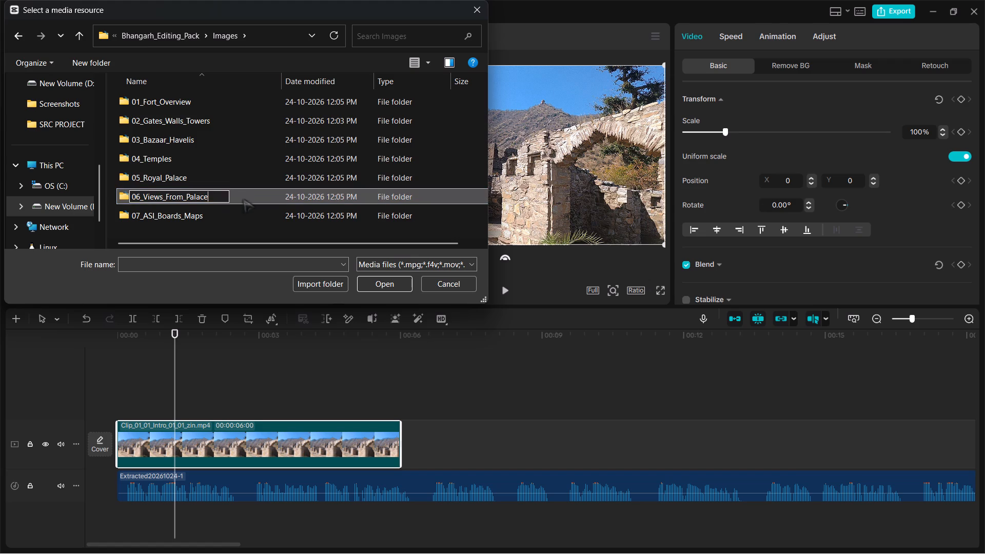
pyautogui.doubleClick(251, 196)
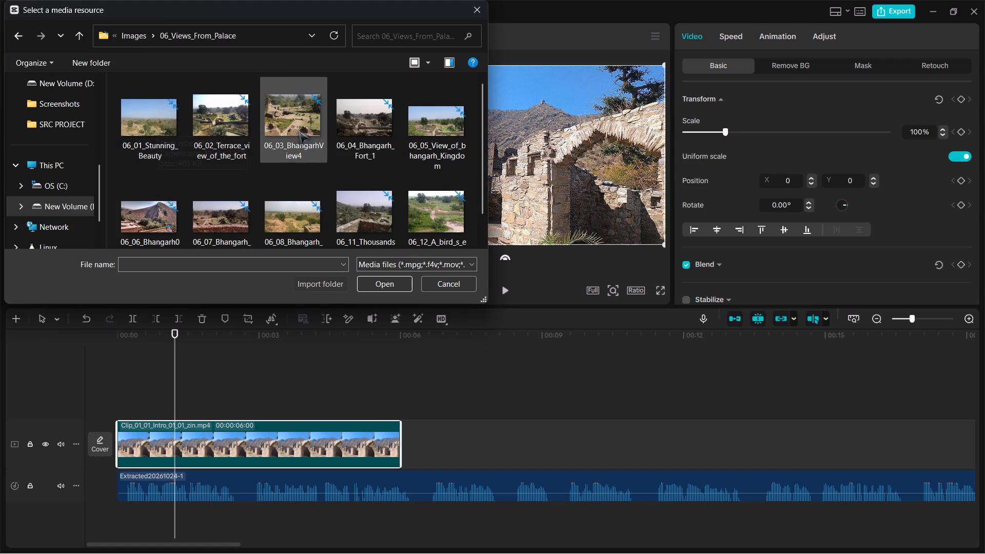
pyautogui.click(203, 123)
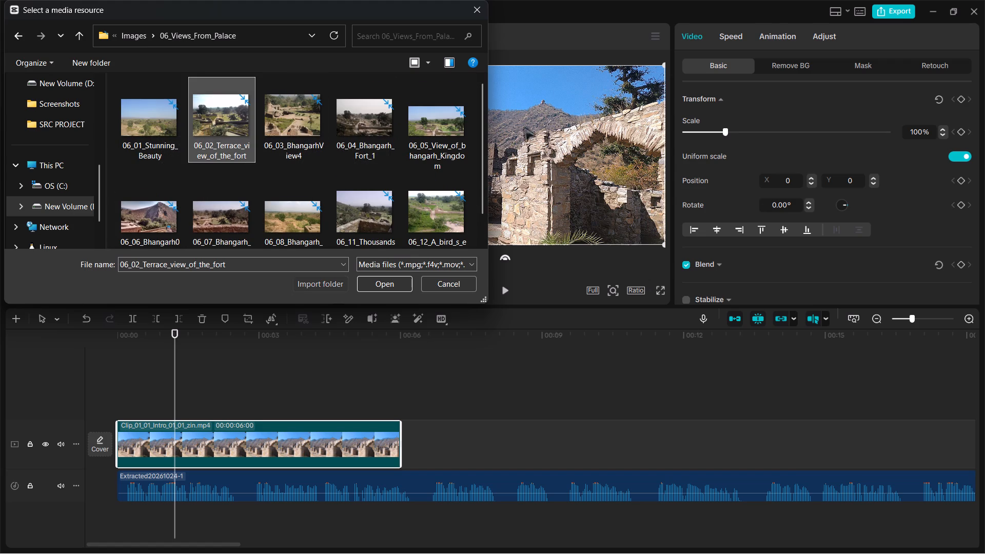
pyautogui.scroll(-4, 360, 121)
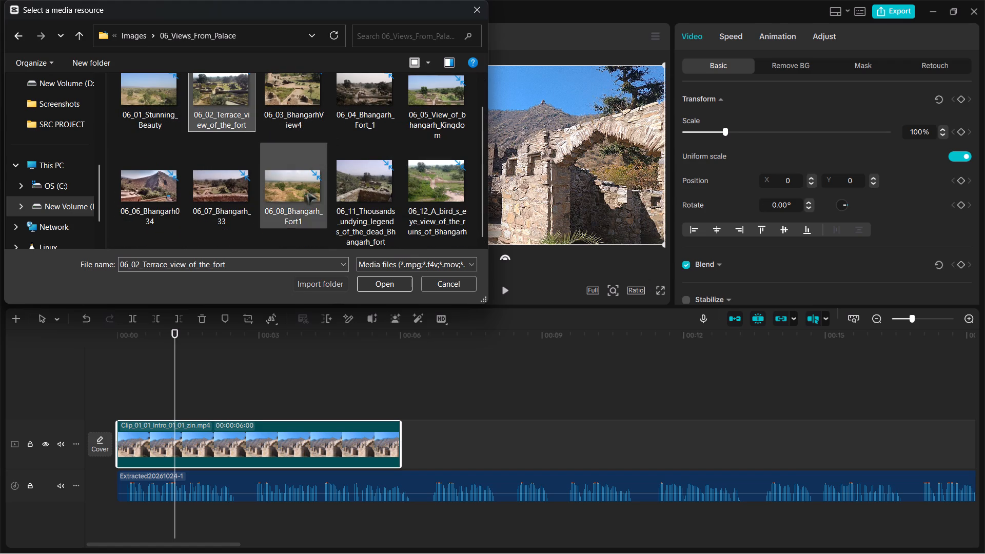
pyautogui.scroll(2, 203, 200)
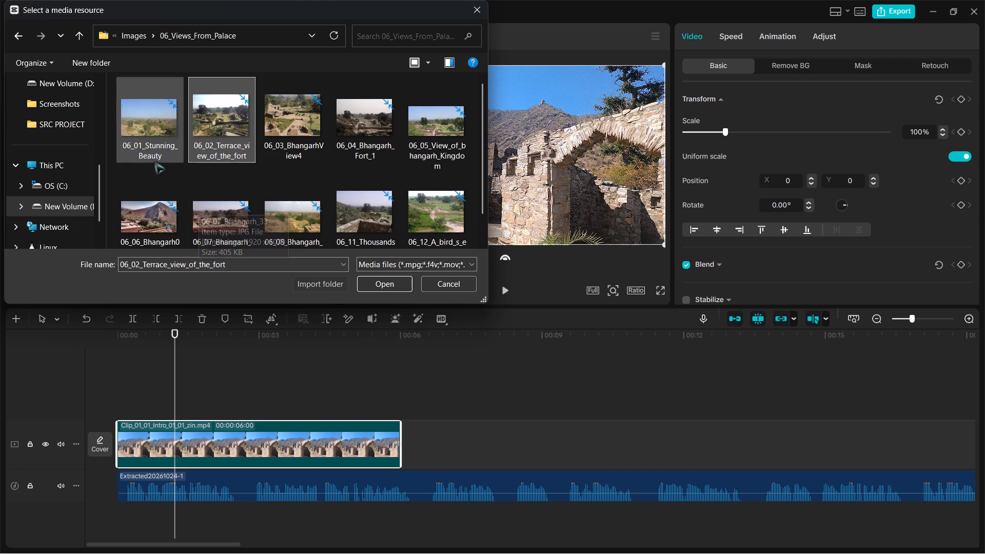
pyautogui.moveTo(164, 209); pyautogui.dragTo(172, 362)
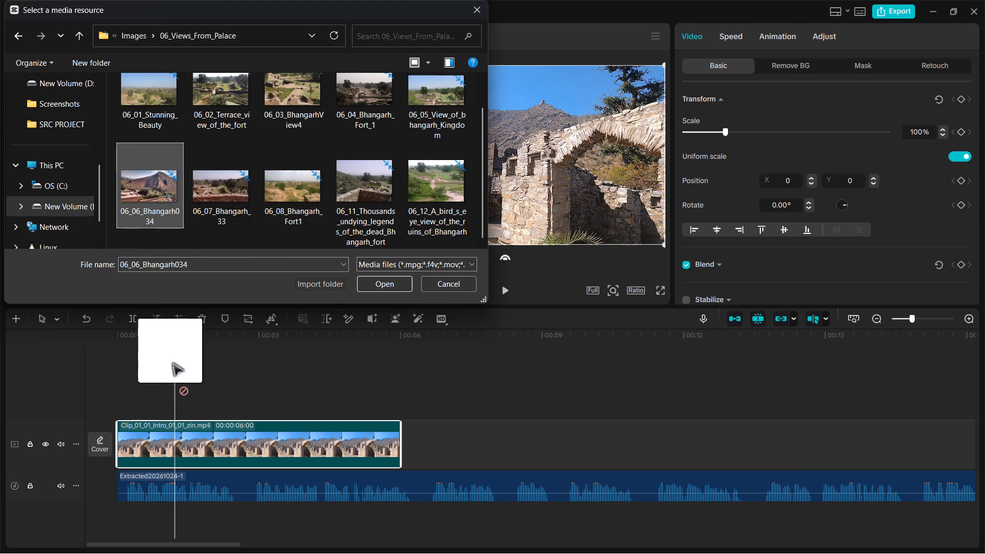
pyautogui.moveTo(172, 362); pyautogui.dragTo(175, 228)
pyautogui.click(162, 208)
pyautogui.scroll(20, 154, 191)
pyautogui.scroll(20, 154, 191)
pyautogui.scroll(20, 154, 191)
pyautogui.scroll(-20, 154, 191)
pyautogui.scroll(-20, 154, 191)
pyautogui.scroll(-20, 154, 191)
pyautogui.scroll(20, 154, 191)
pyautogui.scroll(3, 154, 191)
pyautogui.click(142, 137)
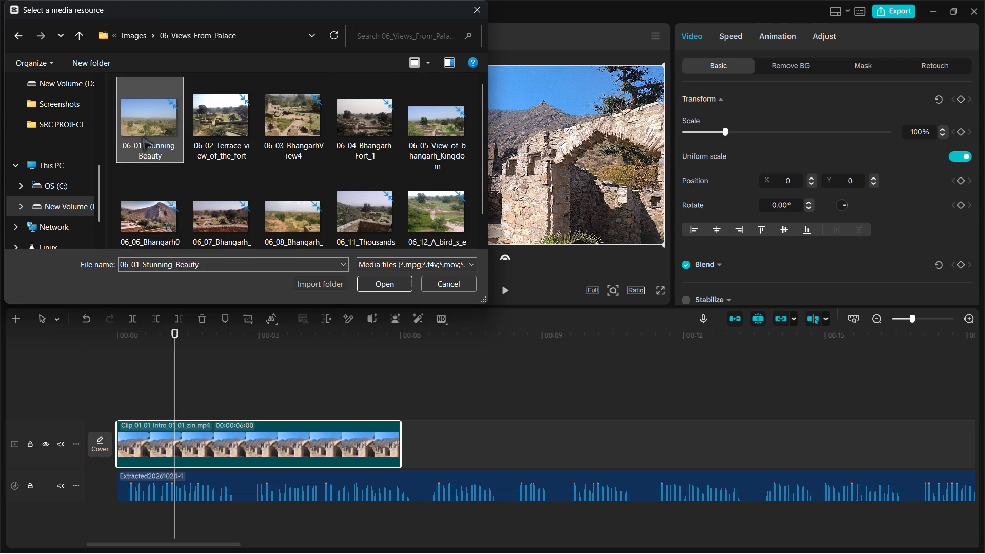
pyautogui.hotkey('ctrl', 'a')
pyautogui.press('Return')
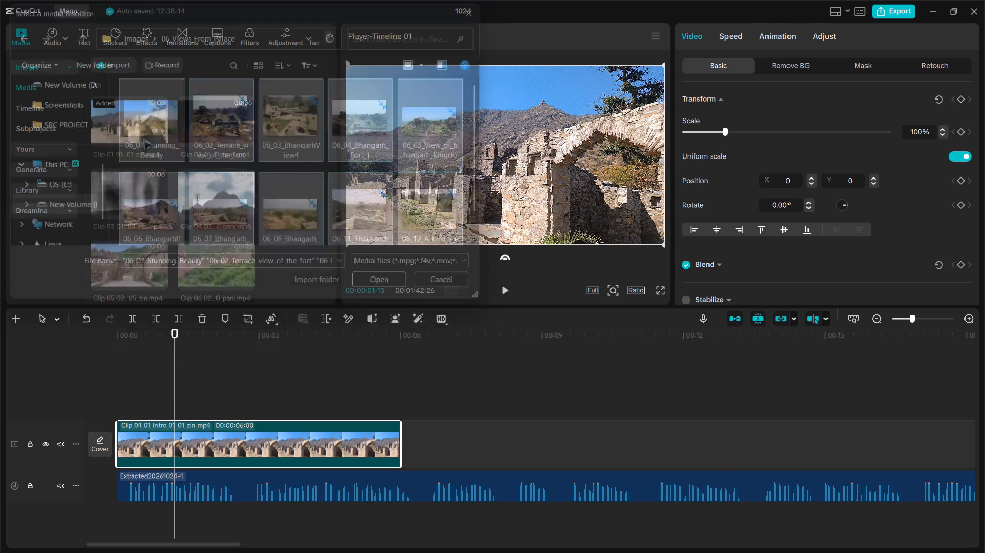
# Place the 06_06_Bhangarh034.jpg image at the start of the timeline, on a new track above the intro clip.
pyautogui.scroll(20, 136, 107)
pyautogui.scroll(15, 136, 107)
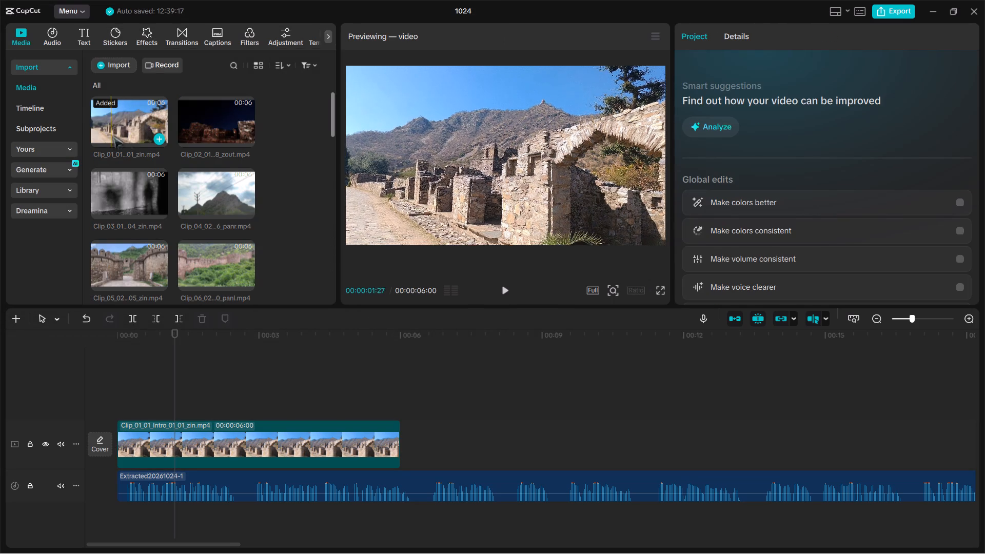
pyautogui.scroll(20, 125, 142)
pyautogui.scroll(20, 125, 142)
pyautogui.scroll(20, 125, 142)
pyautogui.scroll(-1, 141, 167)
pyautogui.scroll(20, 144, 171)
pyautogui.scroll(16, 144, 171)
pyautogui.scroll(-1, 145, 173)
pyautogui.scroll(-20, 146, 179)
pyautogui.scroll(-19, 146, 179)
pyautogui.click(204, 275)
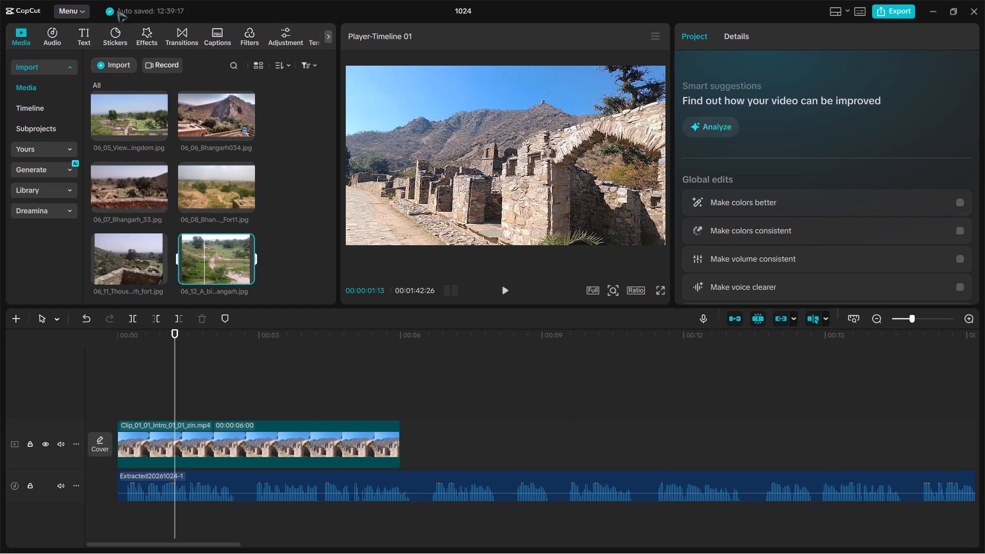
pyautogui.click(54, 32)
pyautogui.click(28, 30)
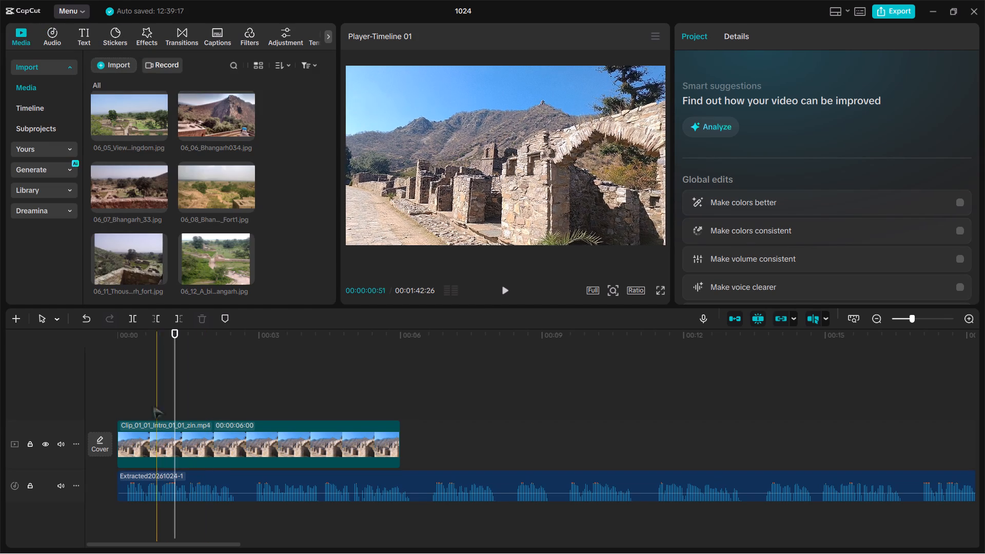
pyautogui.click(147, 394)
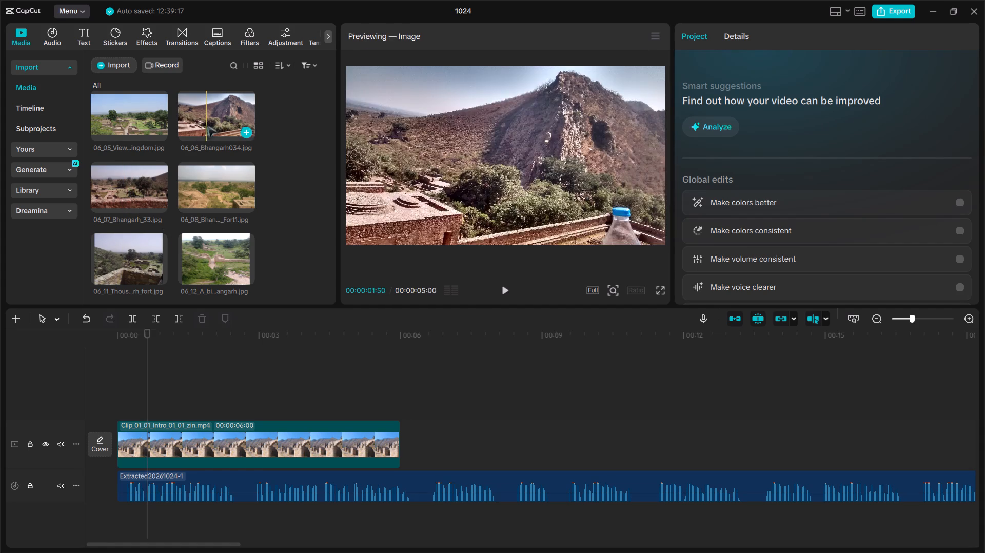
pyautogui.moveTo(207, 121); pyautogui.dragTo(118, 399)
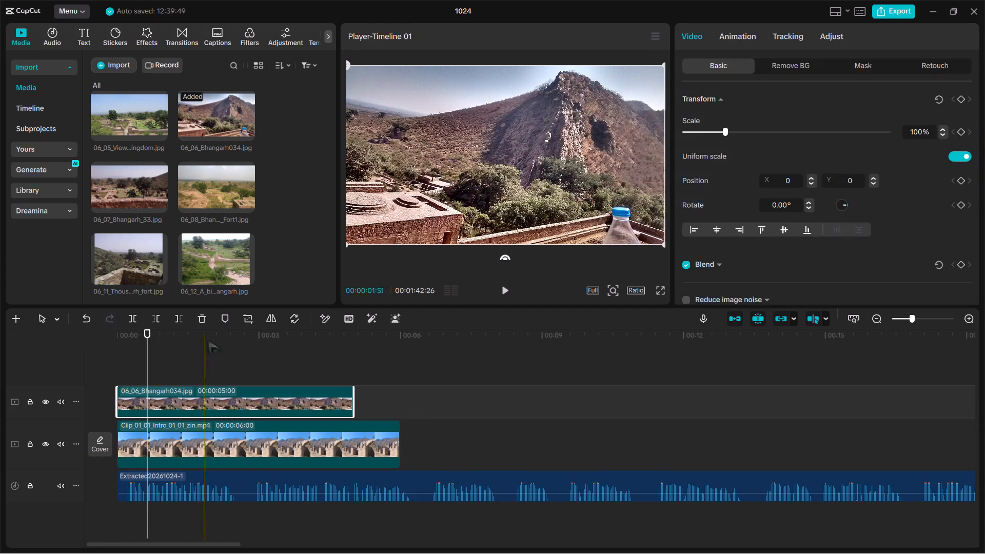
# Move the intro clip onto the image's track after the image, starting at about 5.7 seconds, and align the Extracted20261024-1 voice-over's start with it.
pyautogui.moveTo(160, 449); pyautogui.dragTo(427, 417)
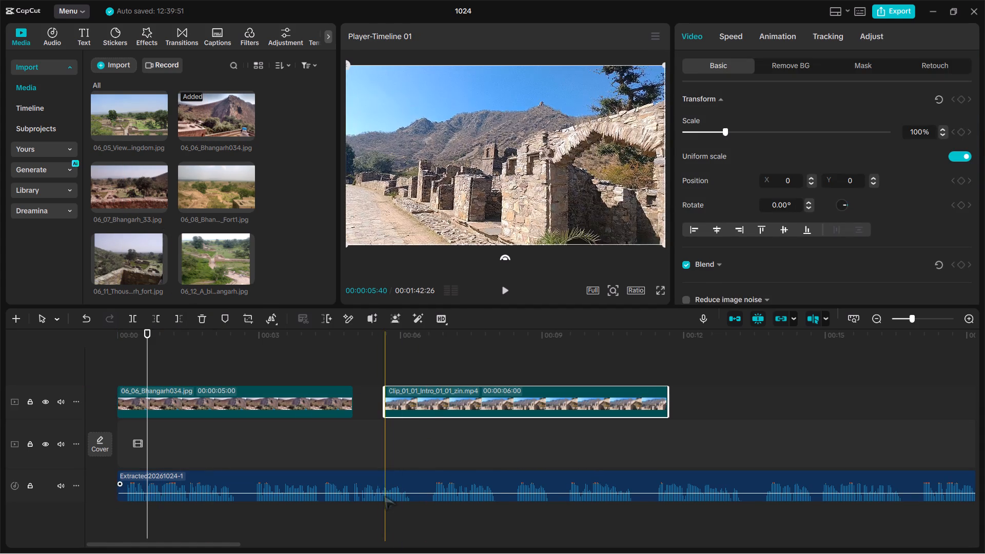
pyautogui.moveTo(384, 496); pyautogui.dragTo(654, 458)
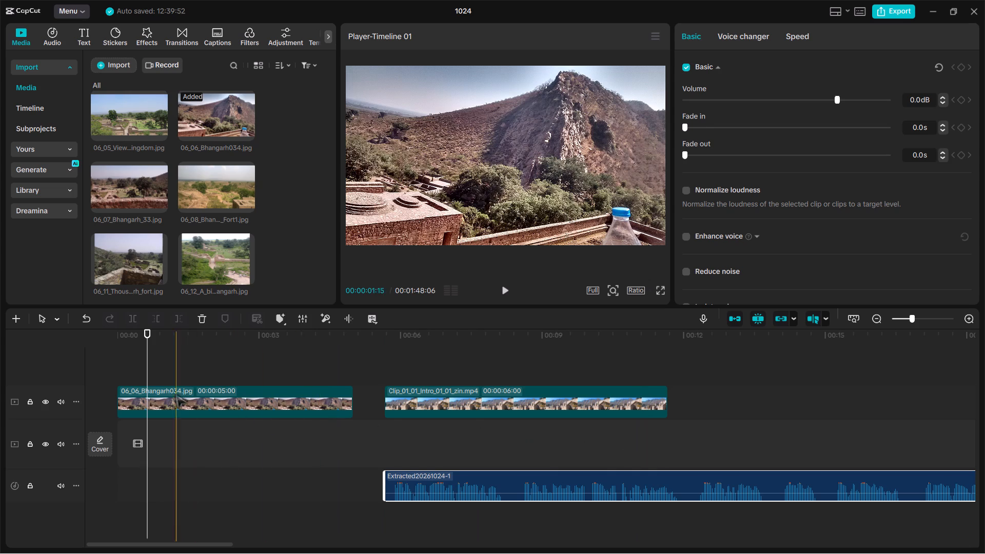
# Return the playhead to the timeline start and audition the Trending sound effects from Mouse click 1 to Click (small button sound).
pyautogui.moveTo(150, 334); pyautogui.dragTo(108, 339)
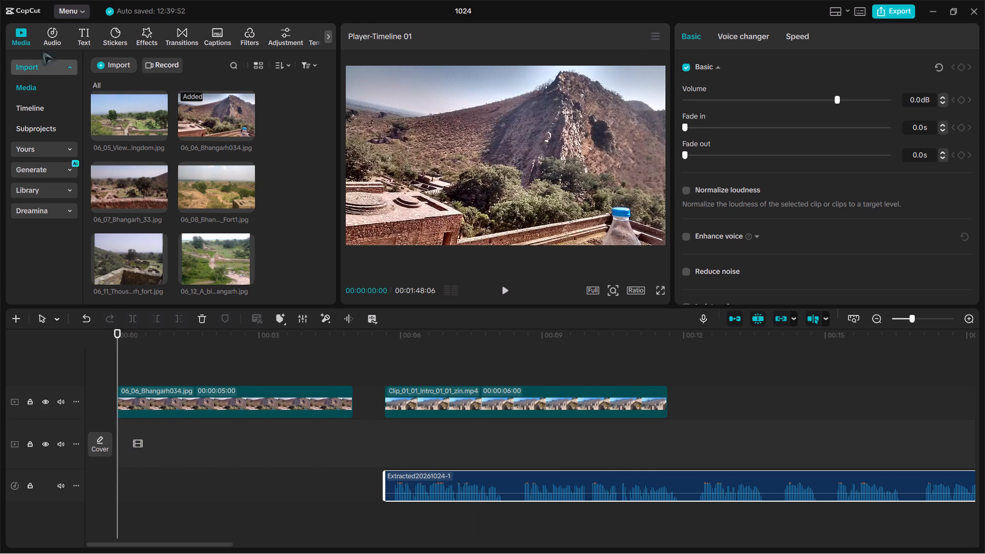
pyautogui.click(116, 32)
pyautogui.click(147, 27)
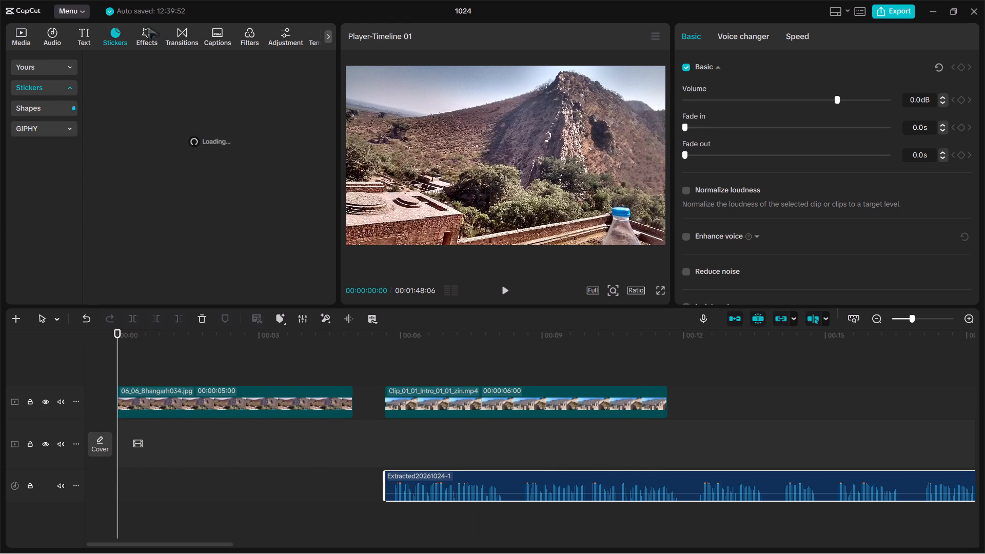
pyautogui.click(40, 28)
pyautogui.click(70, 37)
pyautogui.click(52, 33)
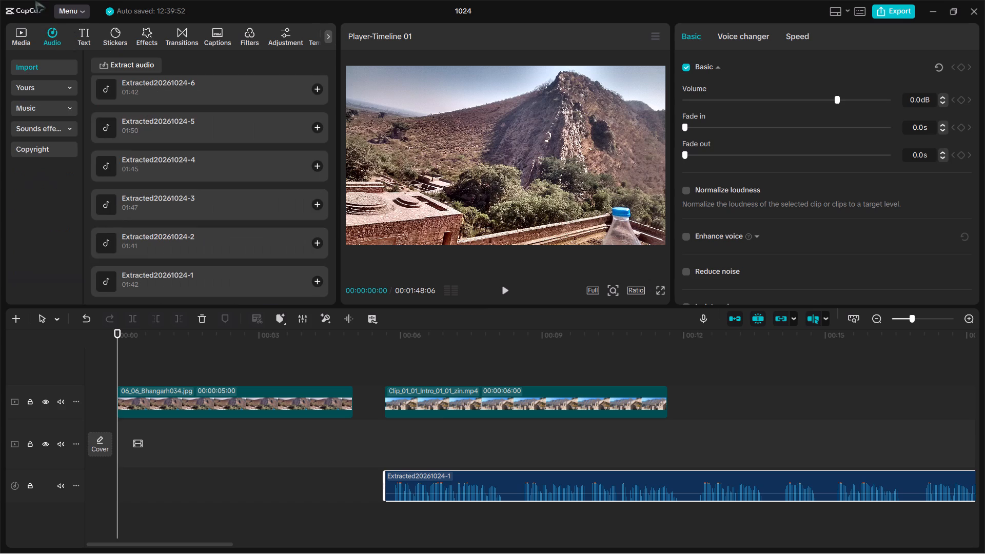
pyautogui.click(45, 126)
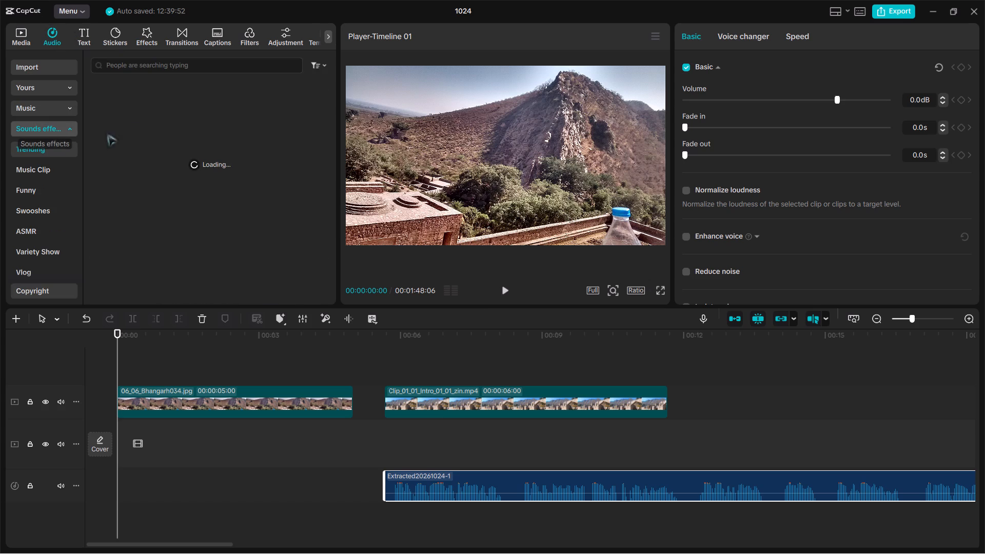
pyautogui.click(235, 110)
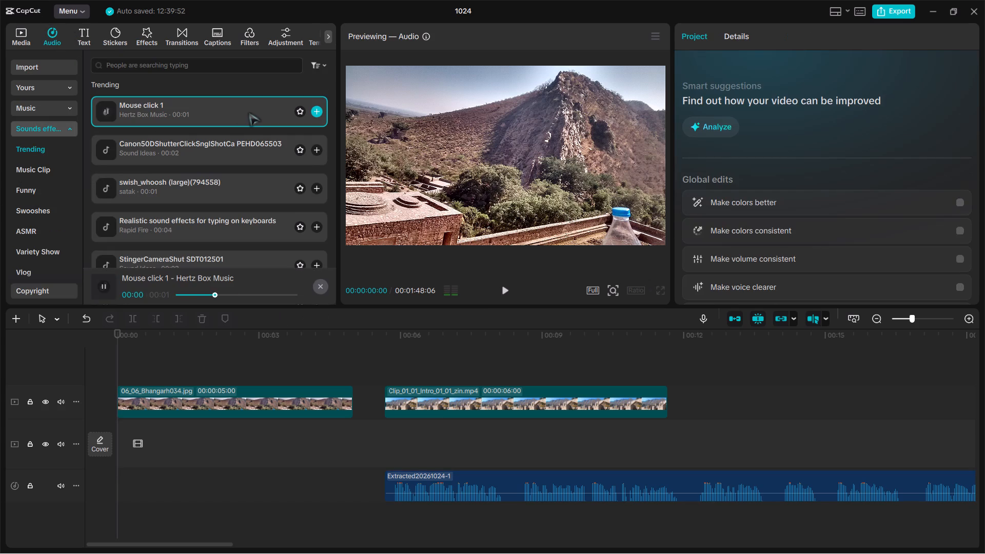
pyautogui.click(199, 141)
pyautogui.click(174, 173)
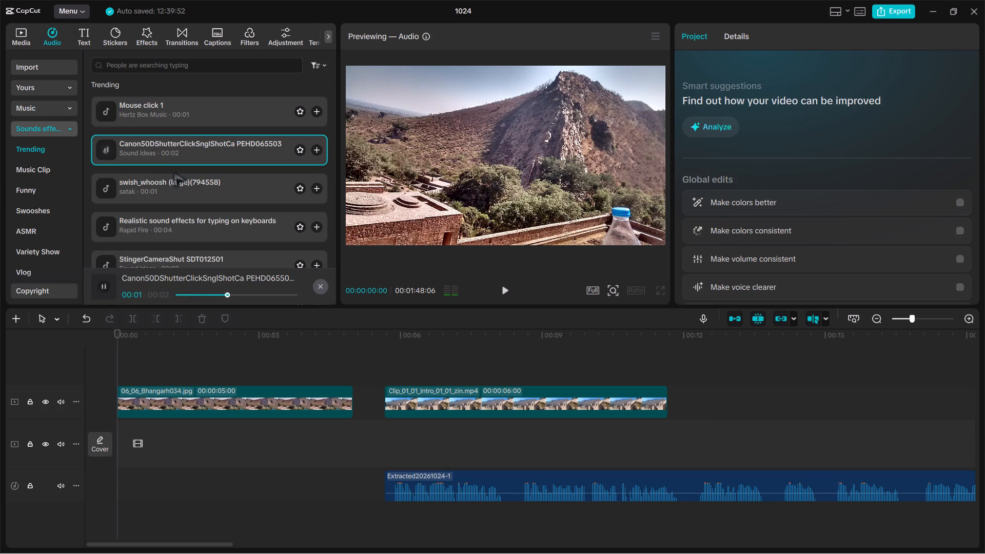
pyautogui.click(170, 185)
pyautogui.click(164, 225)
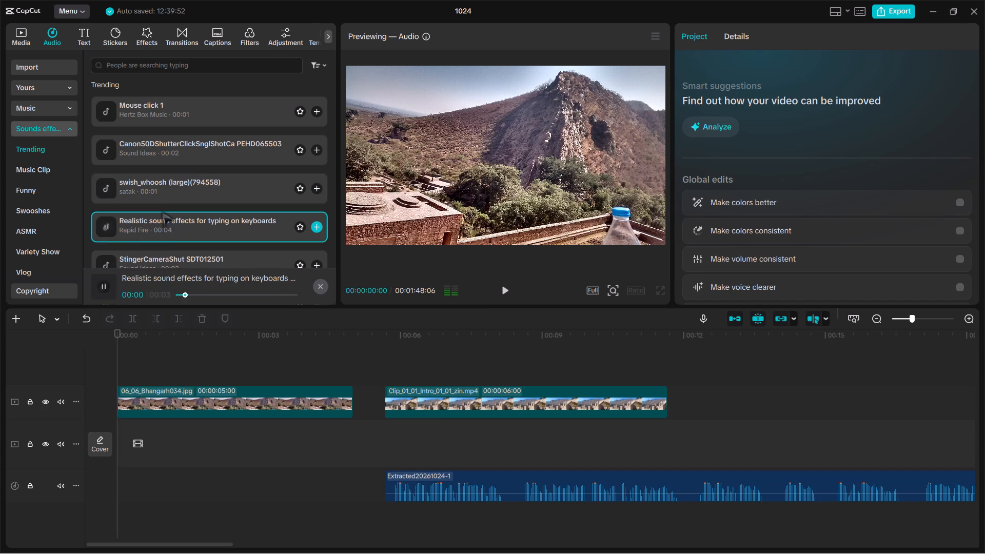
pyautogui.scroll(-6, 162, 213)
pyautogui.scroll(2, 162, 170)
pyautogui.click(164, 203)
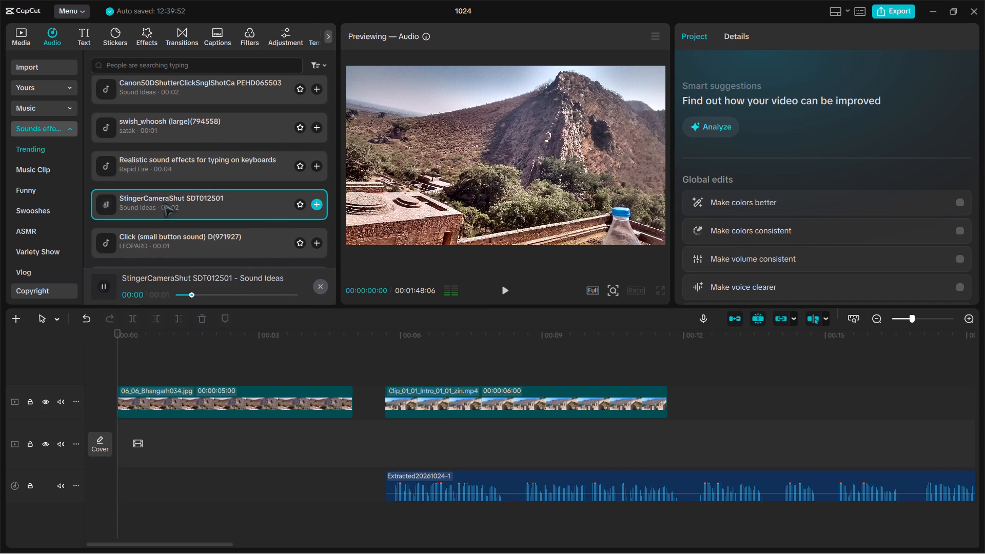
pyautogui.click(173, 235)
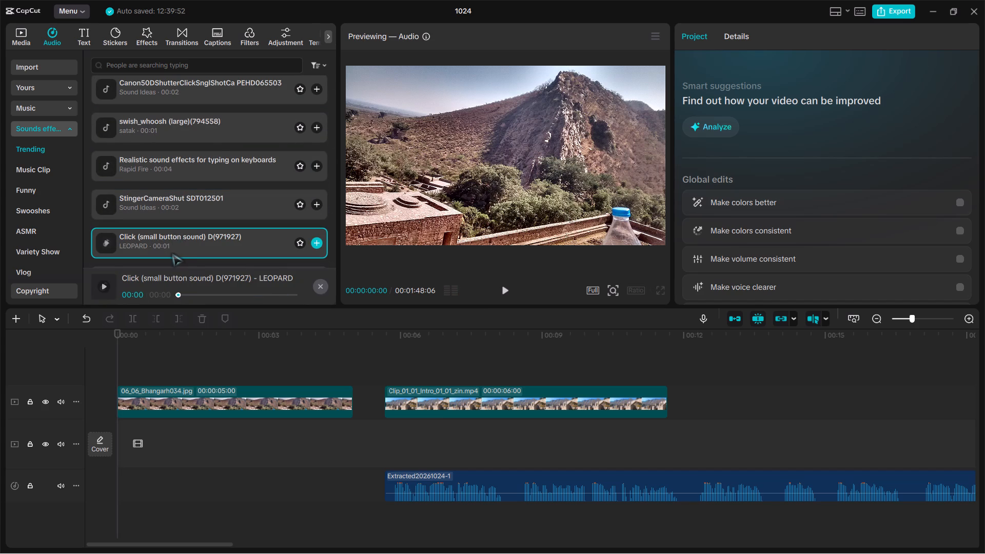
# Audition the Trending sound effects from The sound effect of the moment of Teleren hack to Paper bag rough 14.
pyautogui.scroll(-8, 172, 253)
pyautogui.click(173, 210)
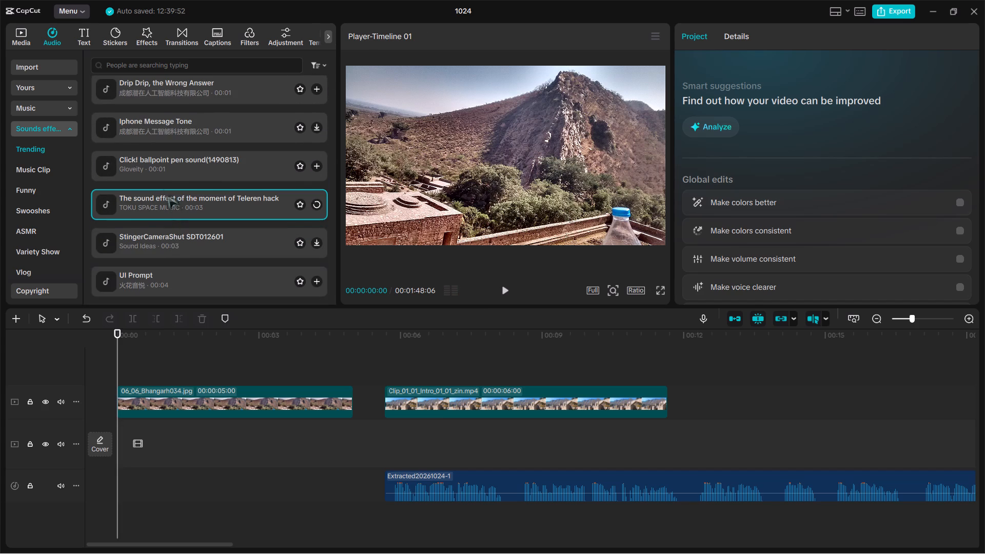
pyautogui.click(149, 233)
pyautogui.scroll(-1, 166, 225)
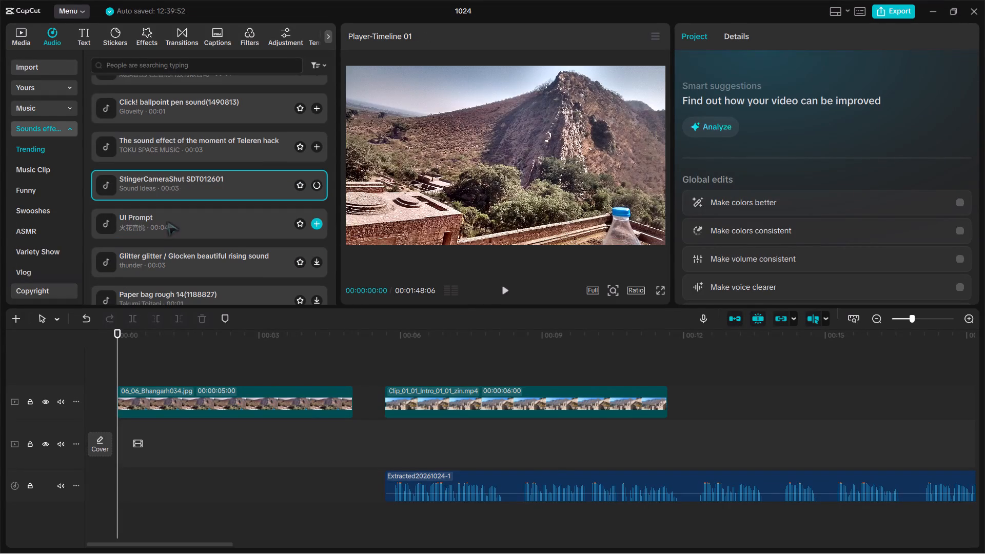
pyautogui.click(167, 222)
pyautogui.scroll(-1, 181, 201)
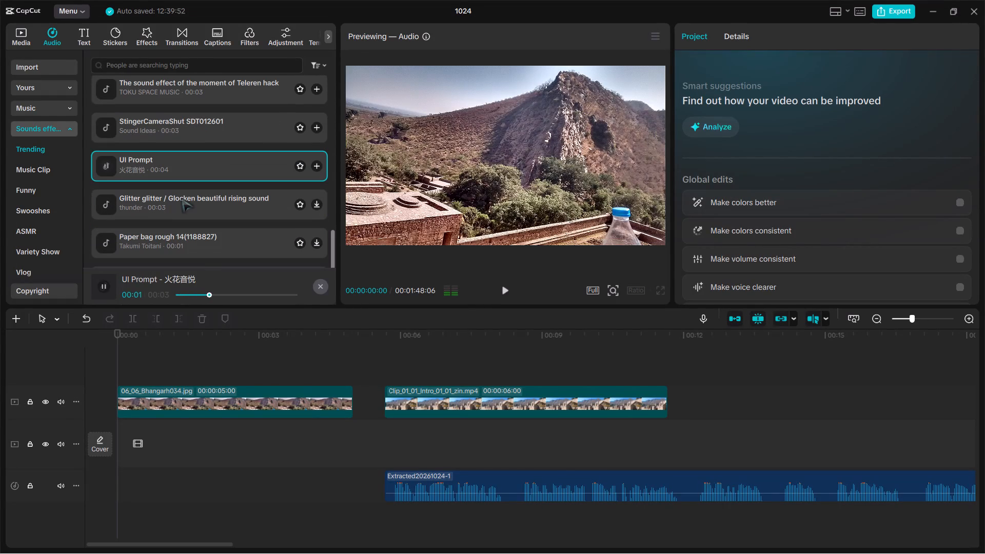
pyautogui.click(182, 199)
pyautogui.click(177, 247)
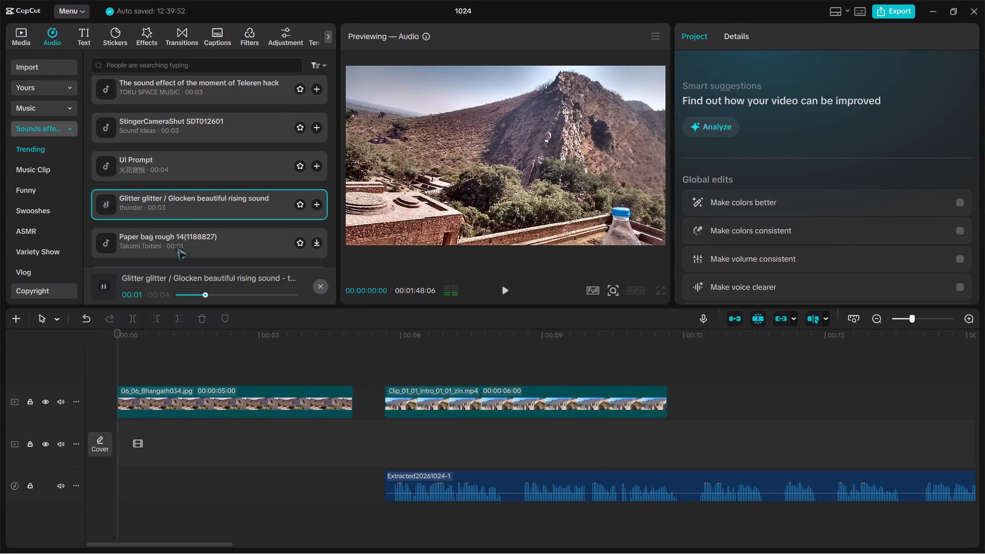
pyautogui.scroll(-1, 188, 195)
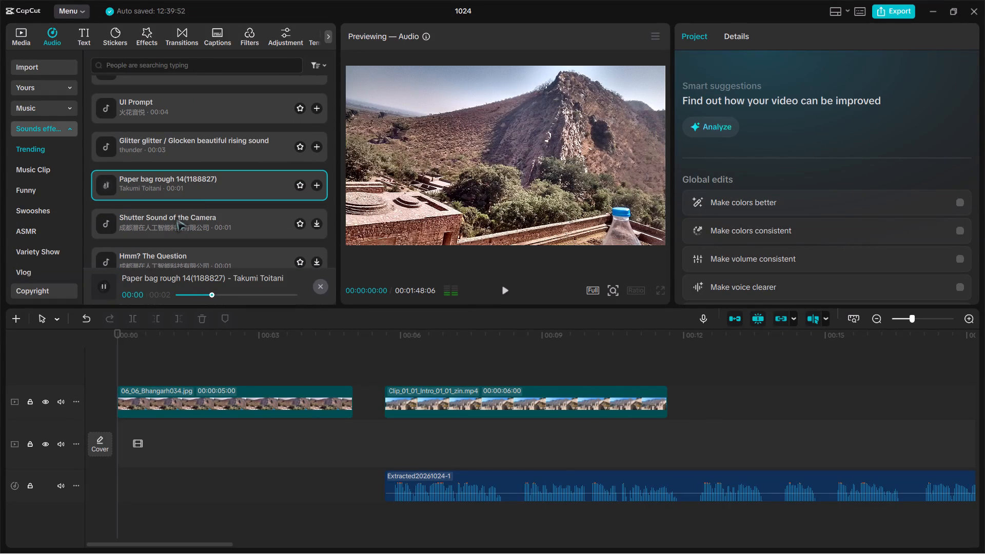
# Audition the Trending sound effects from Shutter Sound of the Camera to Glitch sound that matches the sound logo, replaying Paper bag rough 14.
pyautogui.click(174, 217)
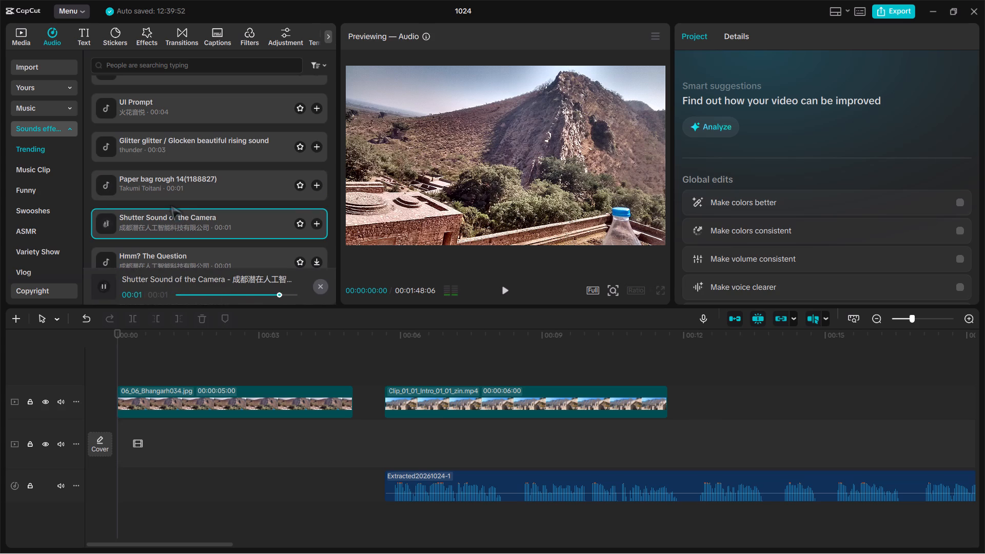
pyautogui.click(157, 189)
pyautogui.scroll(-15, 157, 186)
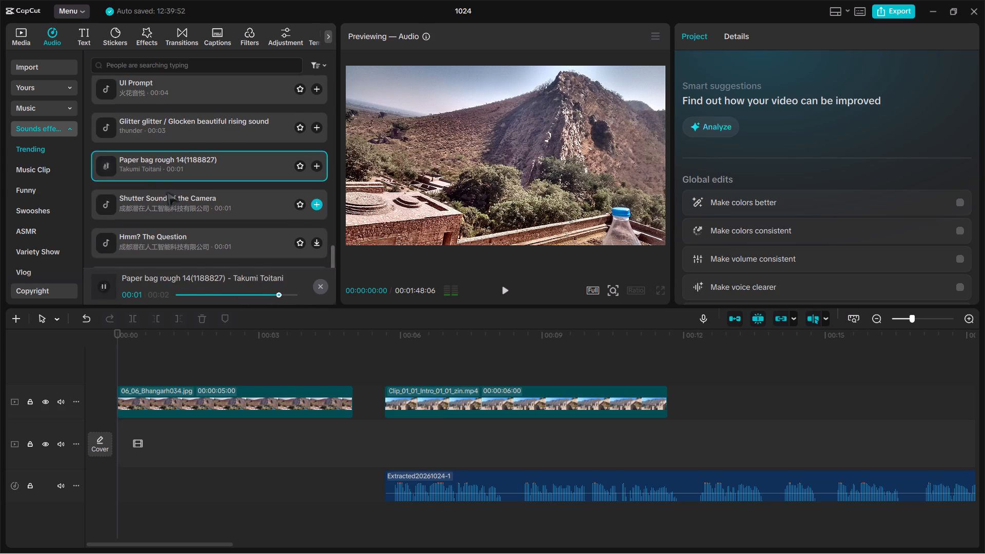
pyautogui.click(167, 192)
pyautogui.click(171, 233)
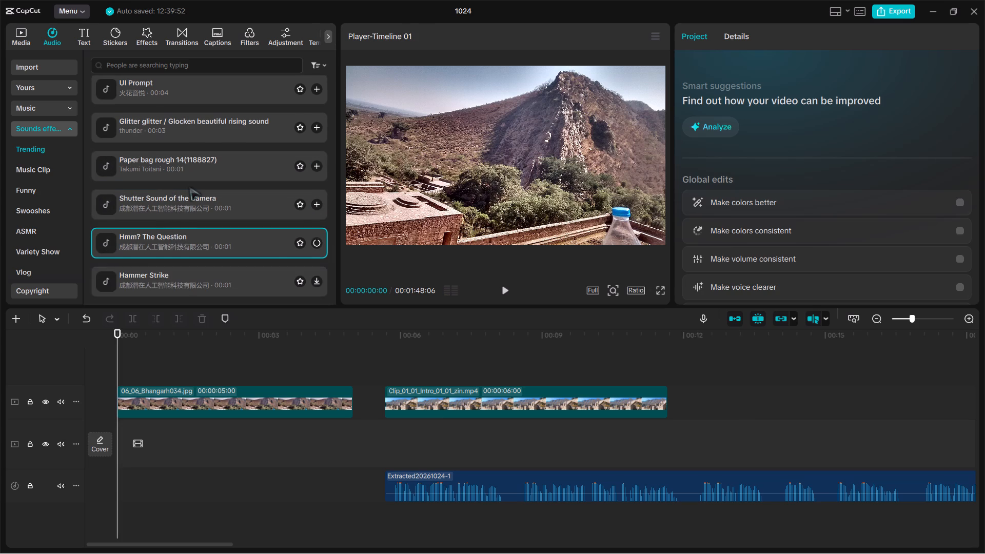
pyautogui.scroll(-1, 189, 187)
pyautogui.click(169, 228)
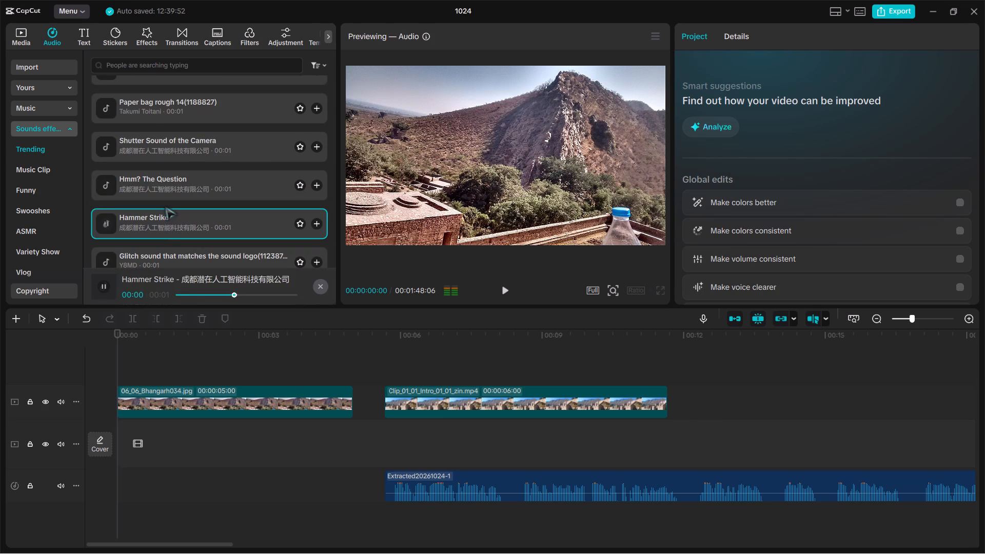
pyautogui.click(163, 245)
pyautogui.click(169, 251)
pyautogui.scroll(-20, 177, 170)
pyautogui.scroll(-15, 177, 170)
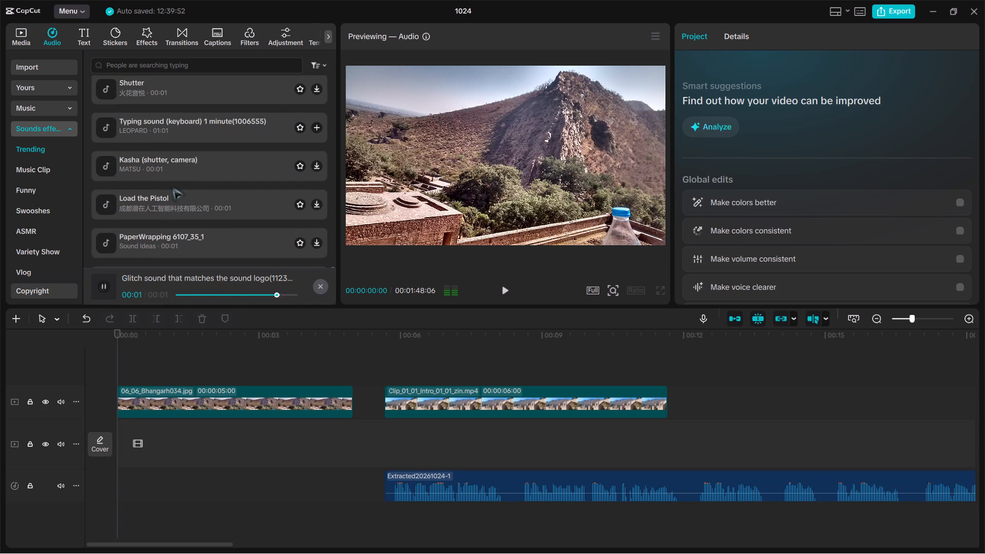
# Go back through the Trending sound effects and audition UI Prompt, Kirarin glitter star Glocken 5 and Mouse Click Sound Collection.
pyautogui.scroll(1, 173, 215)
pyautogui.scroll(20, 173, 200)
pyautogui.scroll(9, 173, 200)
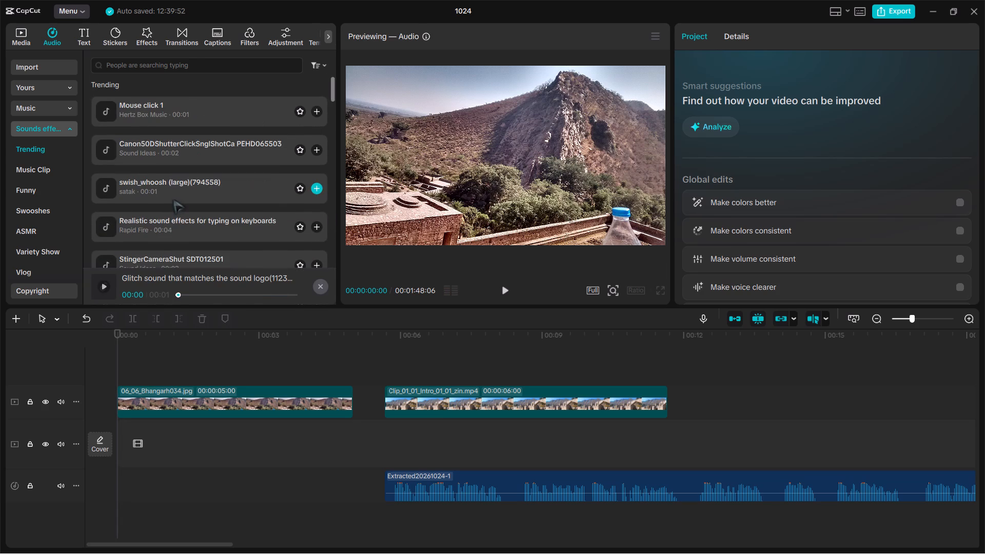
pyautogui.scroll(-20, 173, 200)
pyautogui.scroll(-8, 173, 200)
pyautogui.scroll(18, 173, 200)
pyautogui.click(163, 238)
pyautogui.scroll(-20, 163, 238)
pyautogui.scroll(-20, 163, 238)
pyautogui.scroll(-5, 163, 238)
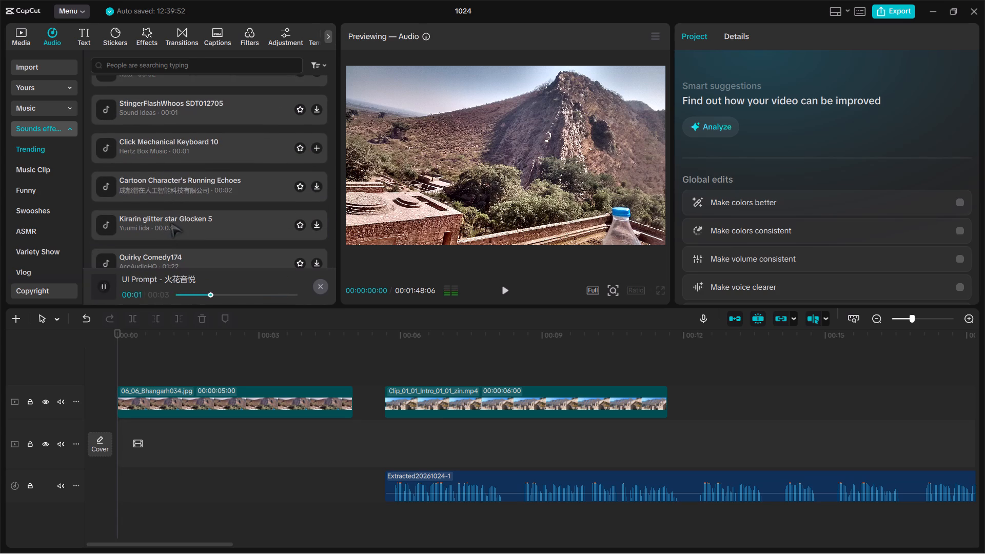
pyautogui.click(170, 223)
pyautogui.scroll(-8, 156, 214)
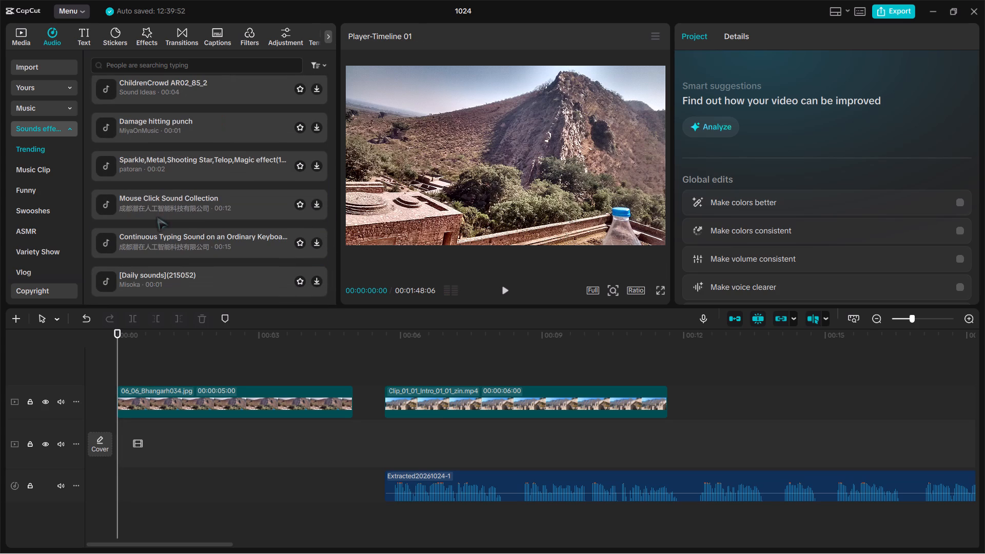
pyautogui.click(149, 201)
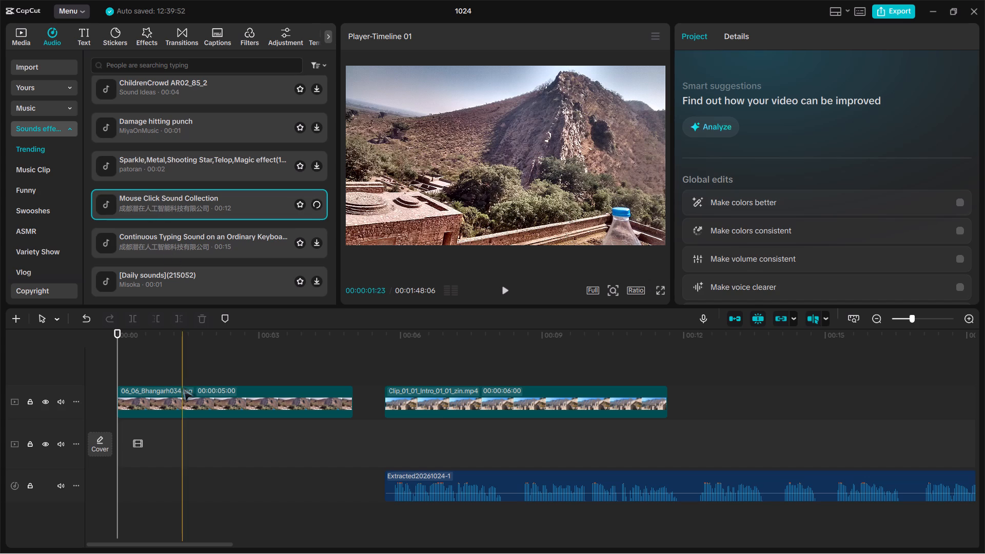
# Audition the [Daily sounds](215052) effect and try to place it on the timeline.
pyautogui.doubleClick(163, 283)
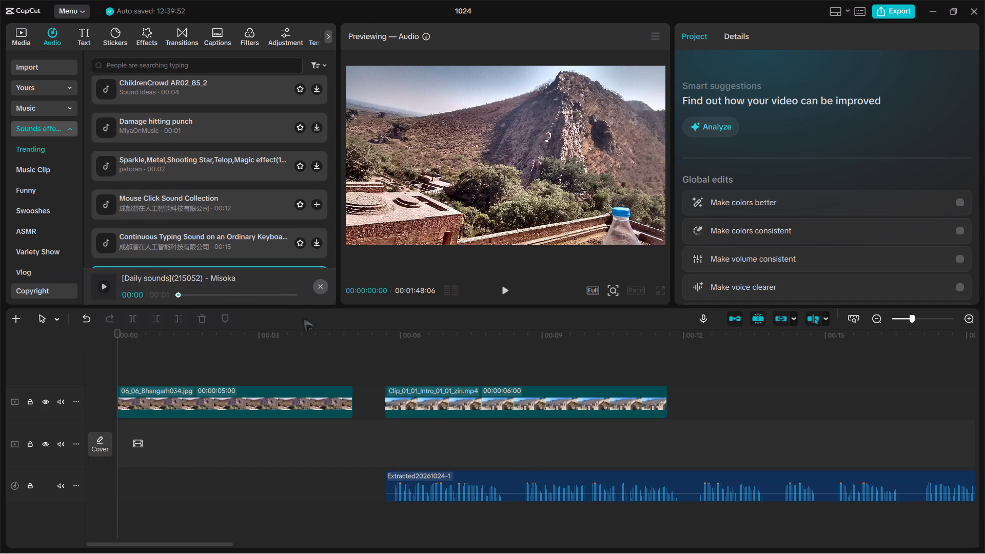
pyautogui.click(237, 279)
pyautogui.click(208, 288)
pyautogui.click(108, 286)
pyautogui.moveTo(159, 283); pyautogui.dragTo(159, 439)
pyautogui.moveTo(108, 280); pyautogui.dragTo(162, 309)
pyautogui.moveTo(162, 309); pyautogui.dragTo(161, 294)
# Audition the Continuous Typing Sound on an Ordinary Keyboard and Mouse Click Sound Collection effects.
pyautogui.click(142, 242)
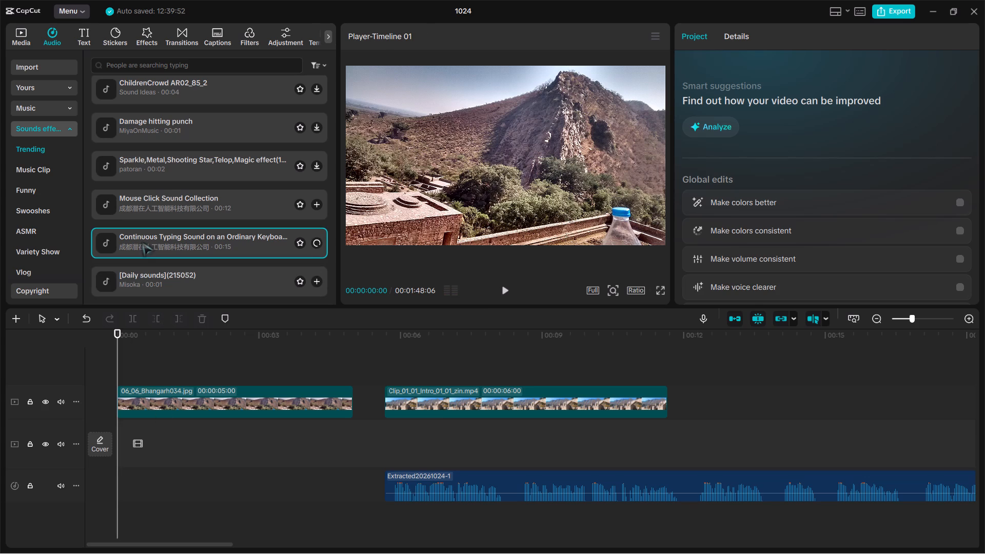
pyautogui.click(145, 205)
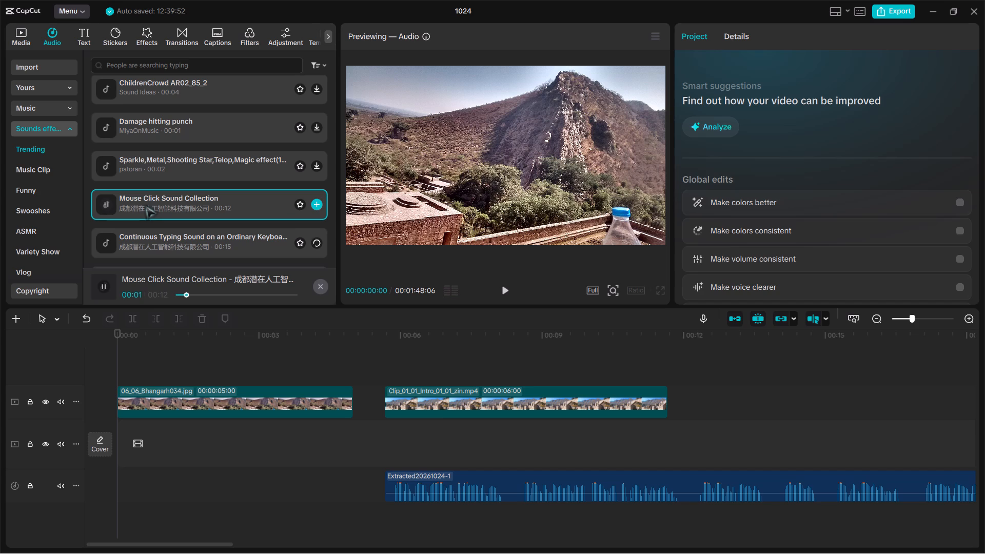
# Audition the first three Swooshes sound effects, from Scene switching to cinematic/scene change/wind noise 30d.
pyautogui.click(29, 207)
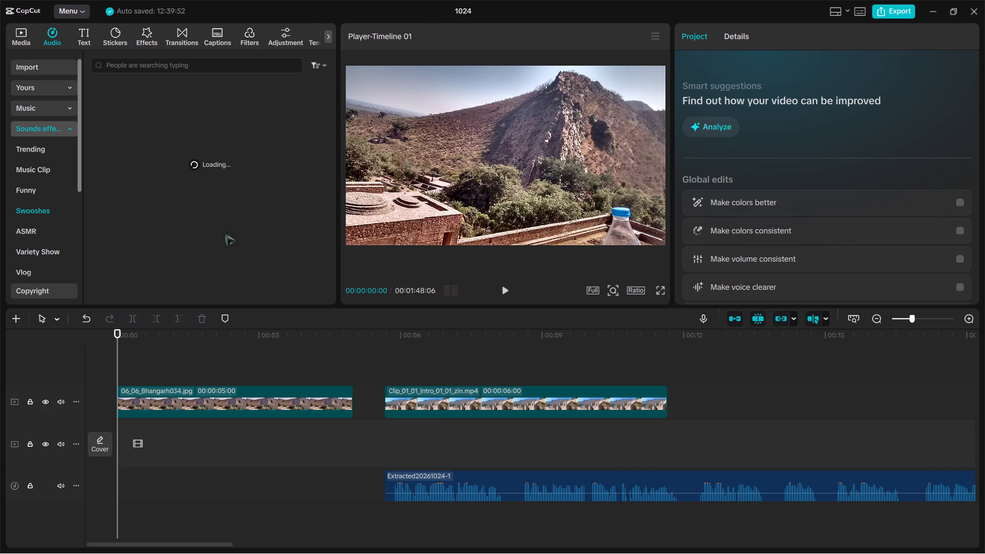
pyautogui.click(151, 109)
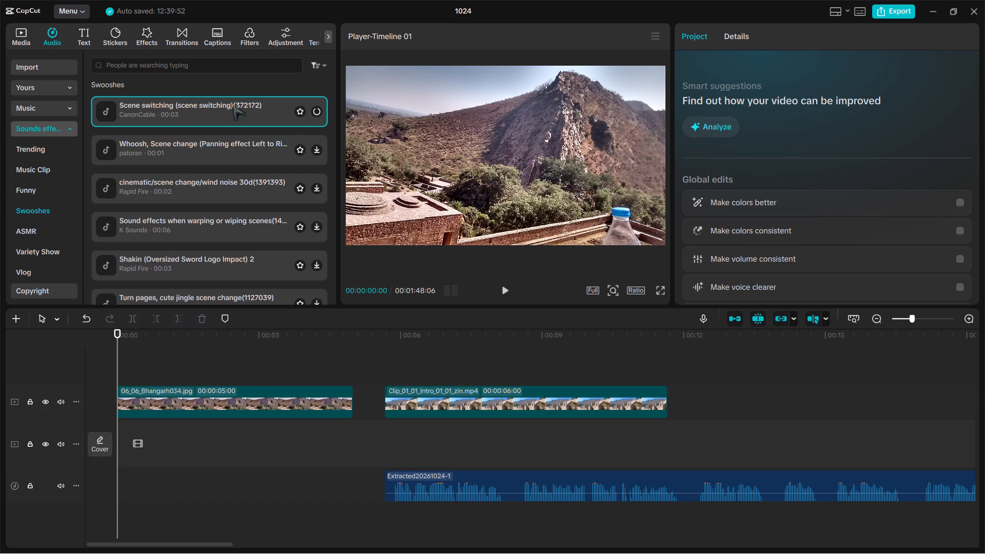
pyautogui.click(225, 120)
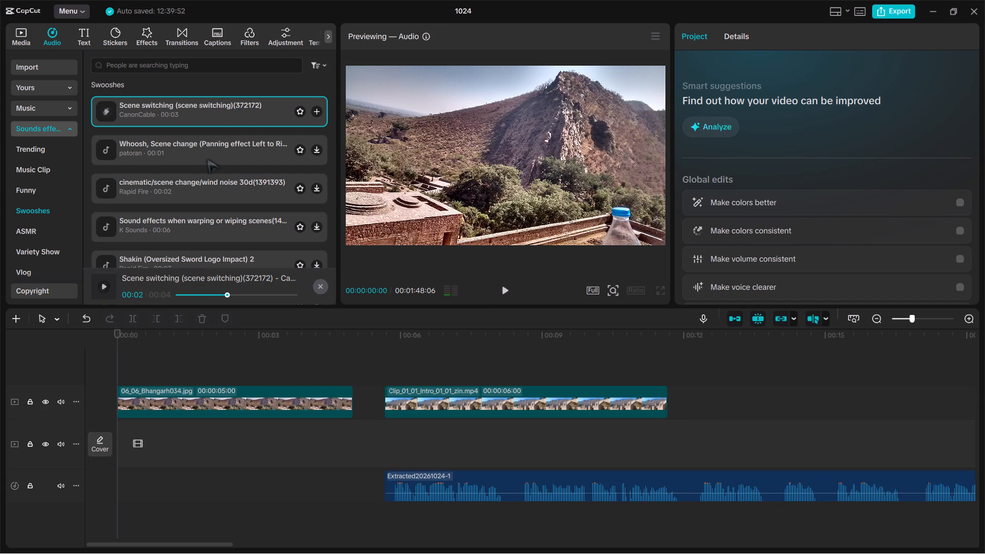
pyautogui.click(207, 159)
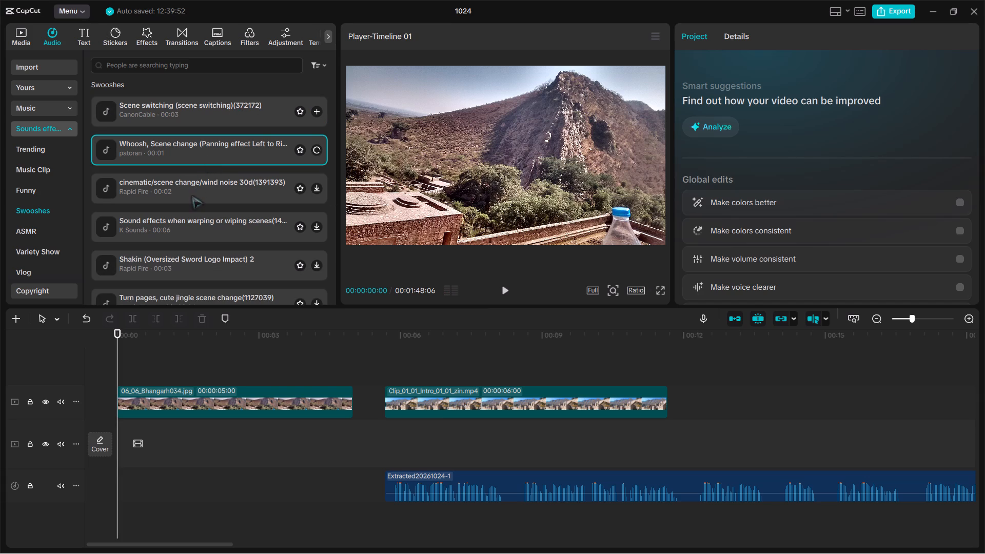
pyautogui.click(192, 195)
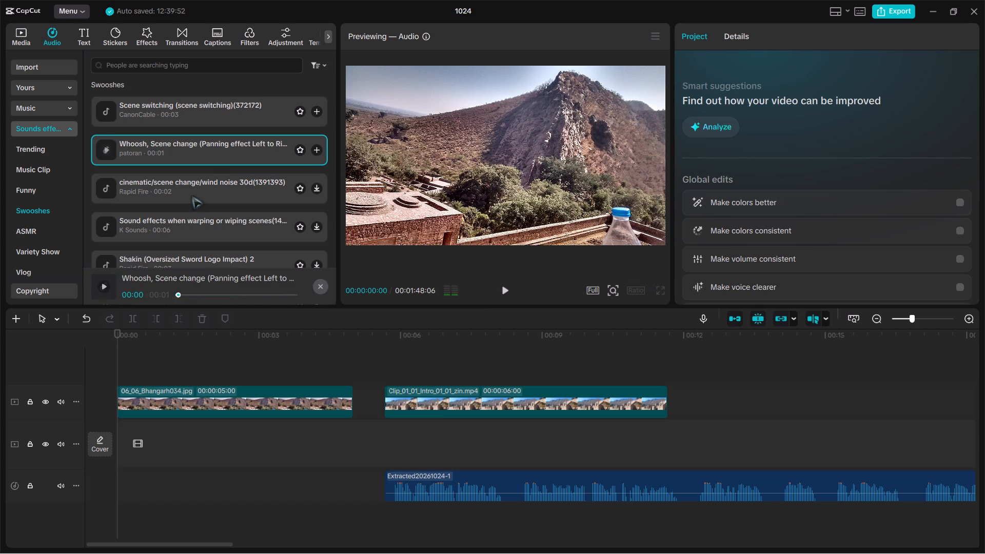
# Search the sound effects for "fast sw".
pyautogui.click(156, 63)
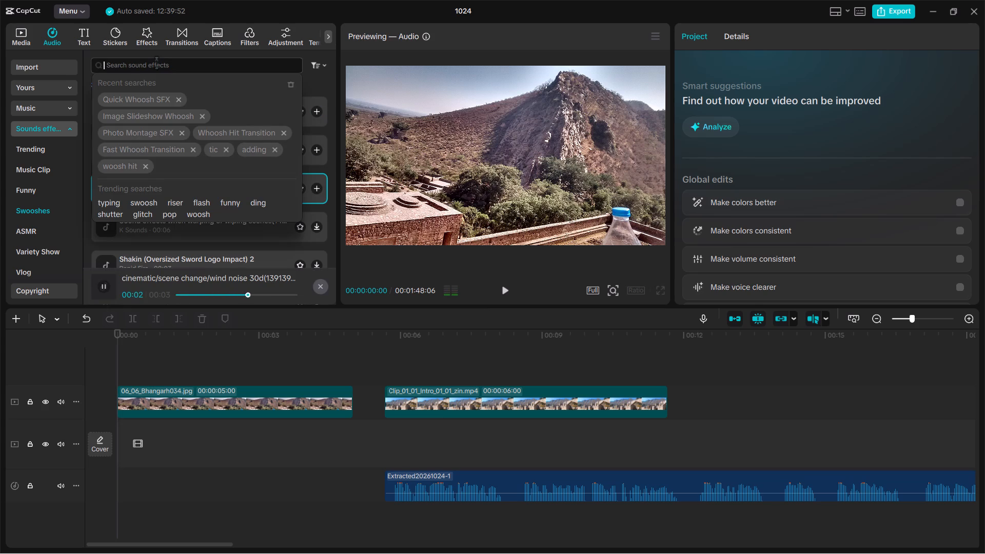
pyautogui.write('fast')
pyautogui.press('space')
pyautogui.write('f')
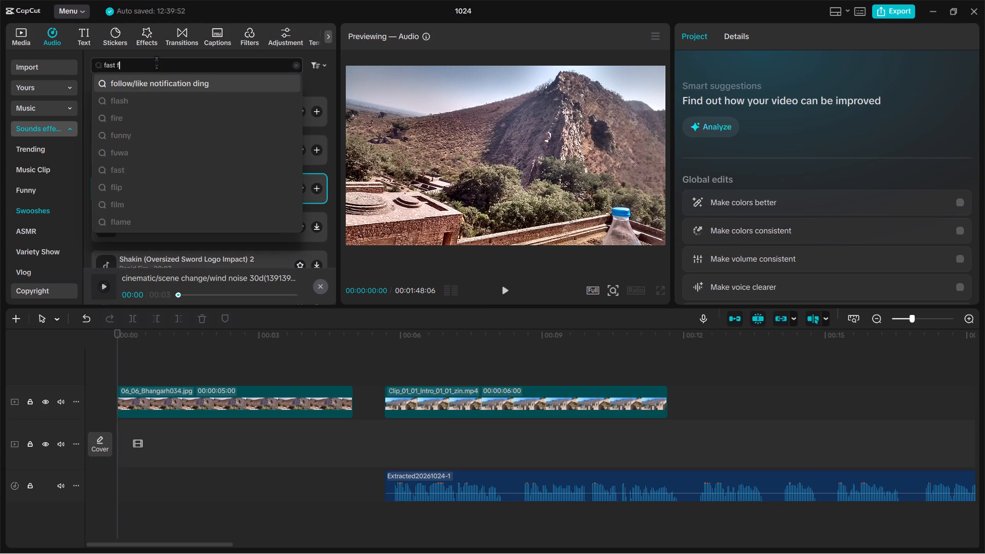
pyautogui.press('BackSpace')
pyautogui.press('w')
pyautogui.write('hoo')
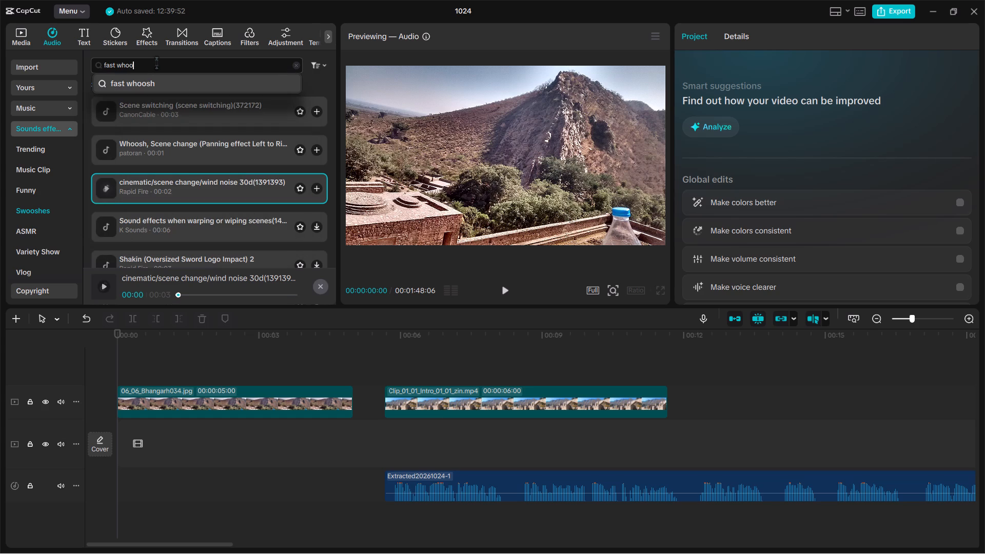
pyautogui.press('BackSpace')
pyautogui.press('BackSpace')
pyautogui.press('BackSpace')
pyautogui.press('BackSpace')
pyautogui.write('sw')
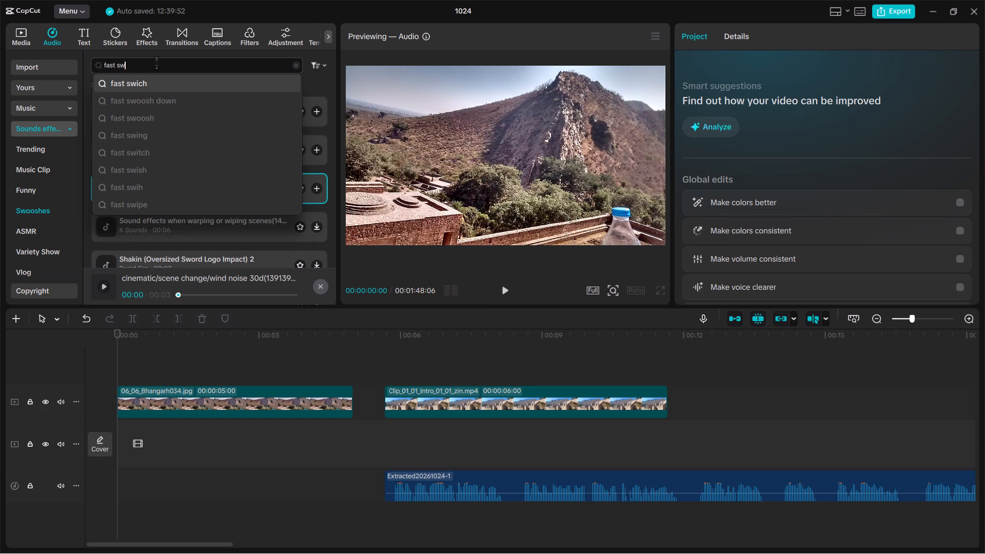
pyautogui.press('Return')
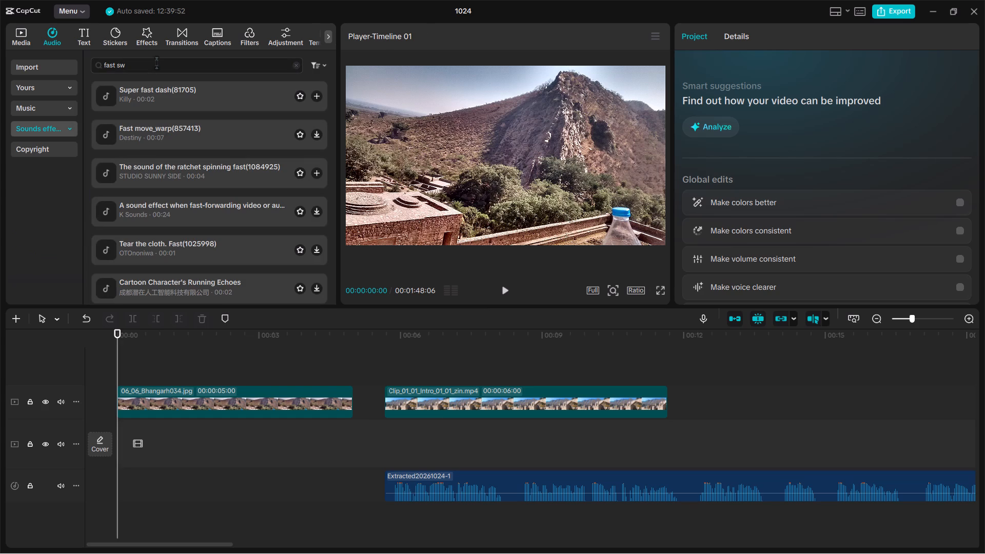
# Audition the Super fast dash, Fast move_warp and The sound of the ratchet spinning fast effects from the search results.
pyautogui.click(170, 97)
pyautogui.click(231, 123)
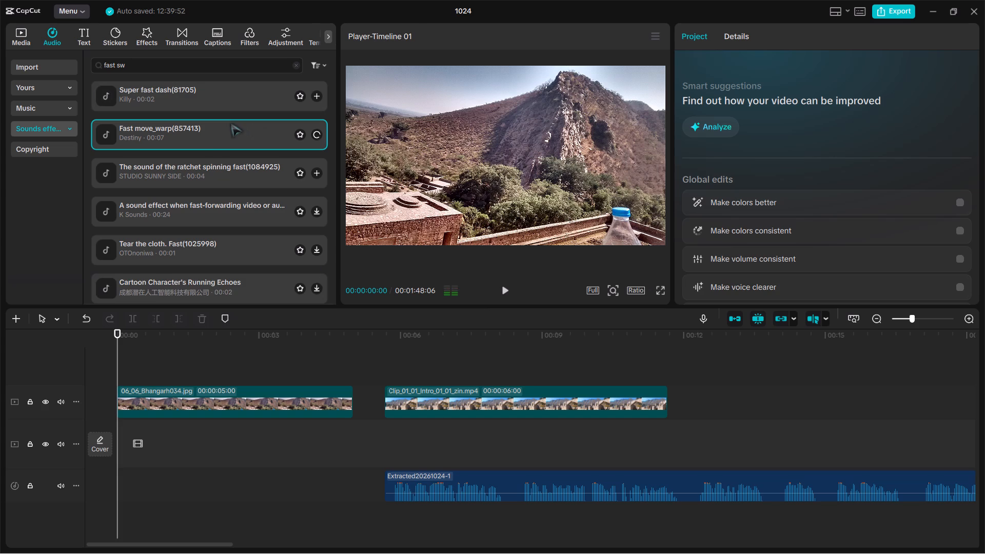
pyautogui.click(174, 169)
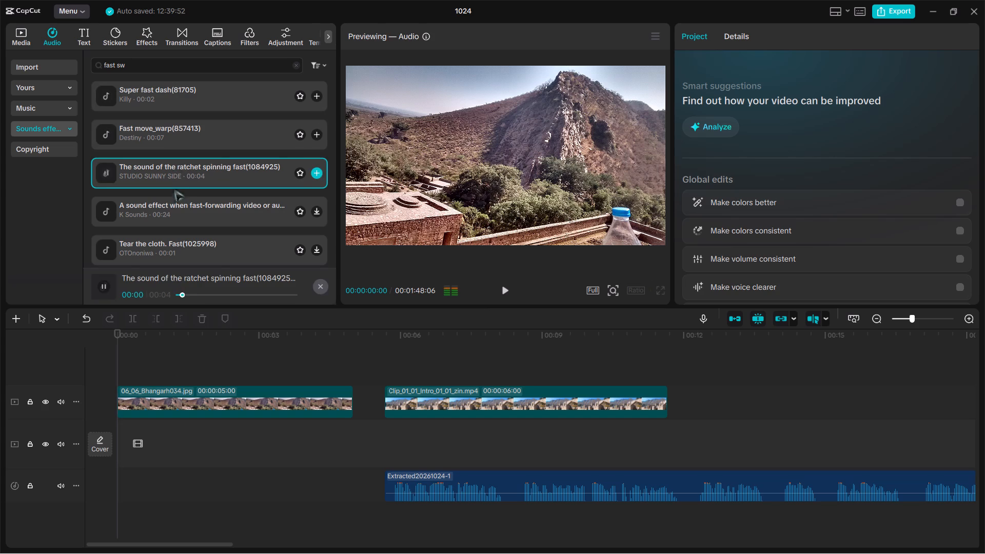
pyautogui.click(152, 168)
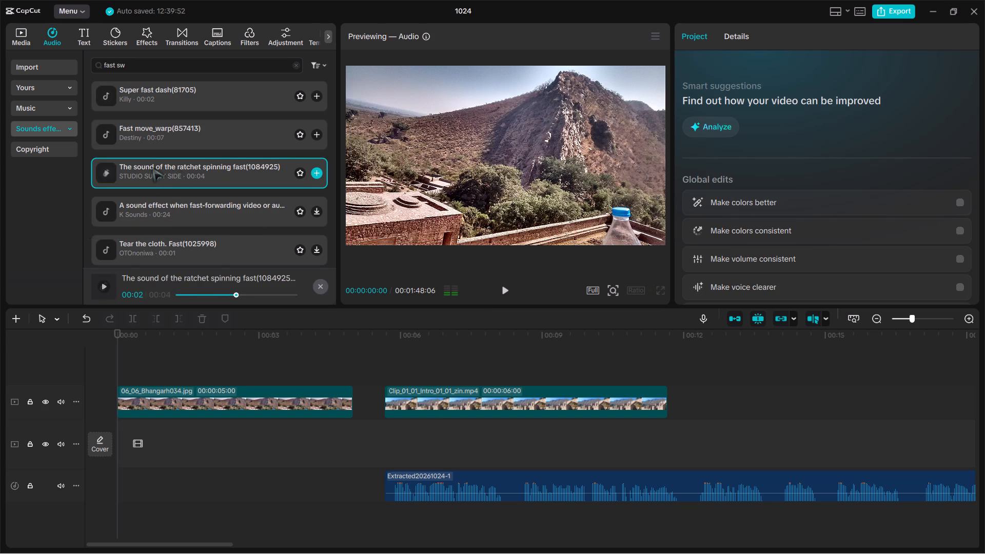
pyautogui.click(152, 168)
# Place The sound of the ratchet spinning fast effect at the start of the timeline and play it back.
pyautogui.click(160, 169)
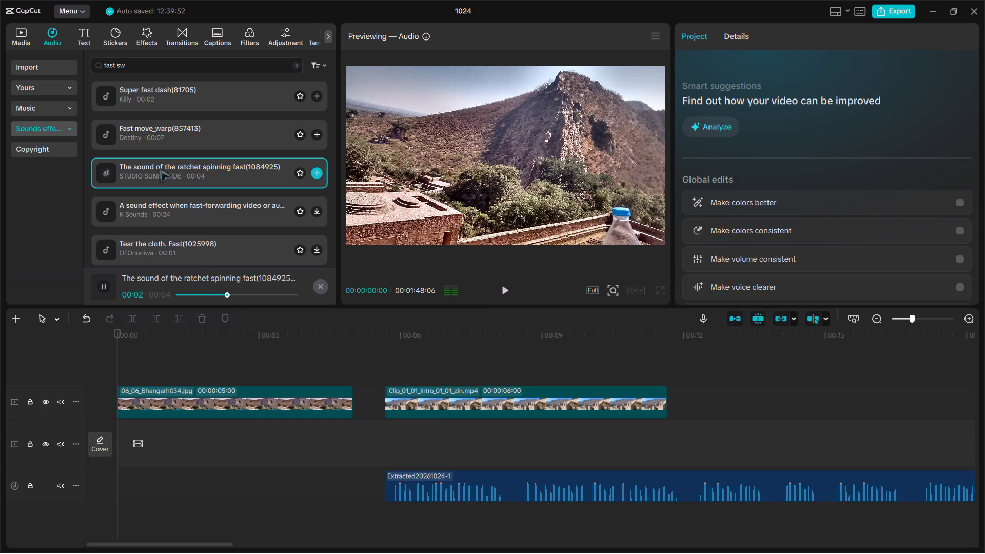
pyautogui.moveTo(159, 168); pyautogui.dragTo(135, 424)
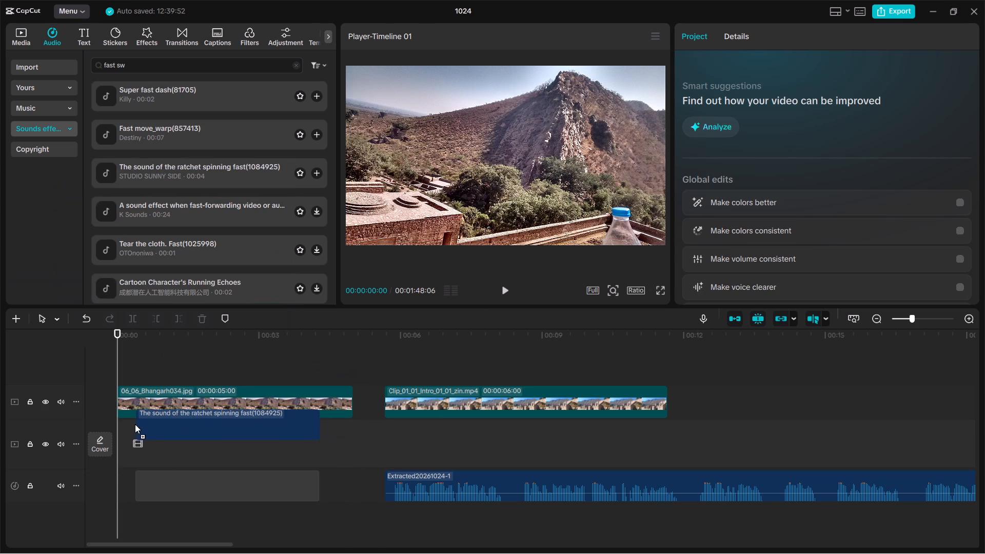
pyautogui.moveTo(135, 424); pyautogui.dragTo(114, 431)
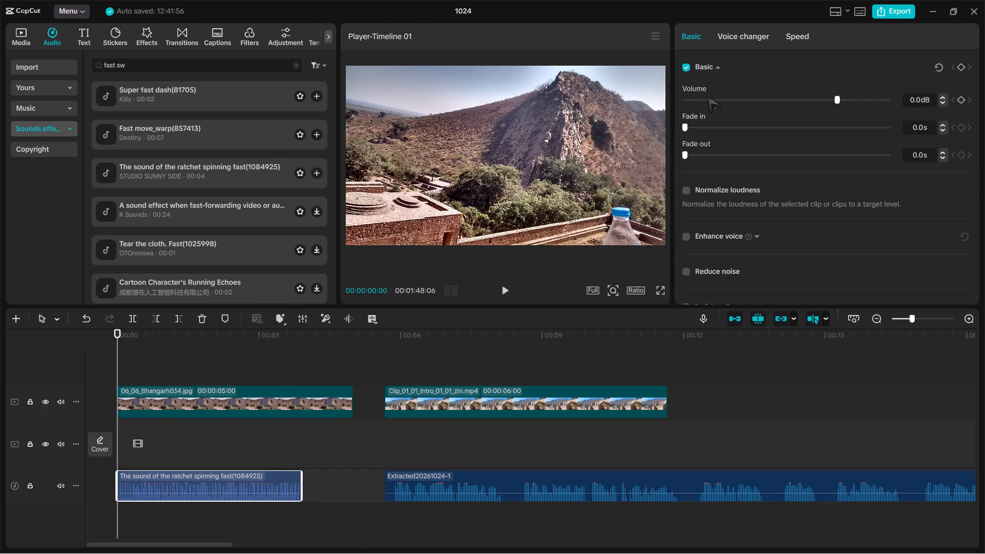
pyautogui.press('space')
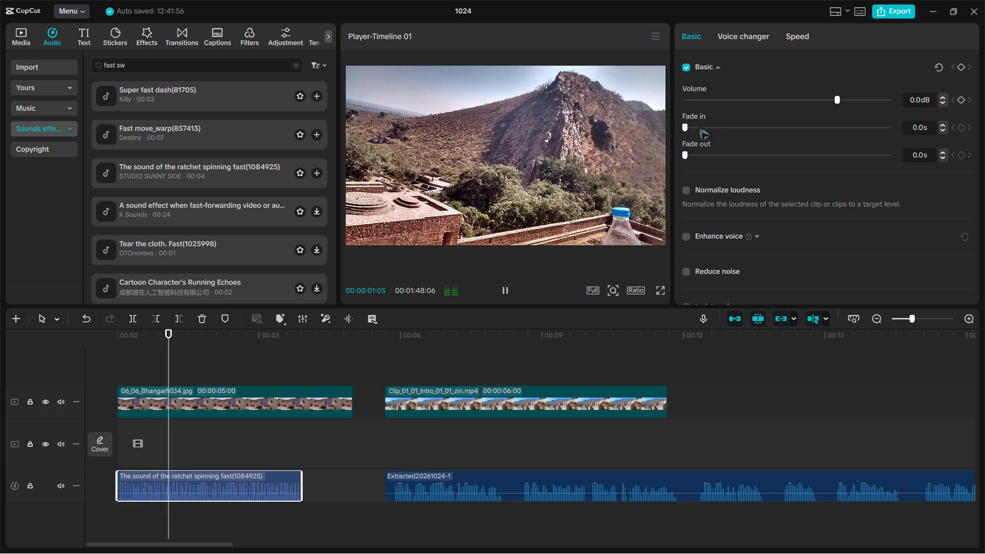
pyautogui.press('space')
pyautogui.press('space')
pyautogui.press('space')
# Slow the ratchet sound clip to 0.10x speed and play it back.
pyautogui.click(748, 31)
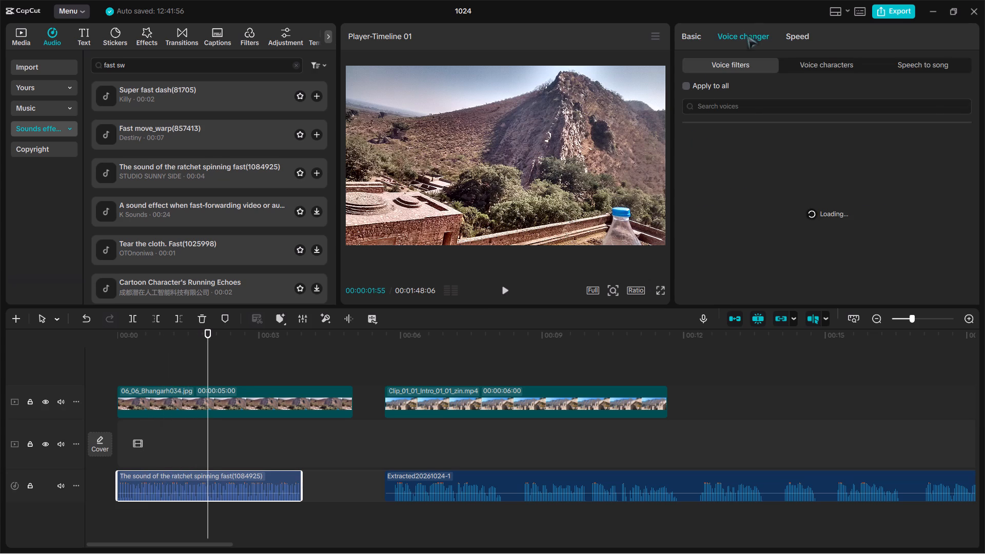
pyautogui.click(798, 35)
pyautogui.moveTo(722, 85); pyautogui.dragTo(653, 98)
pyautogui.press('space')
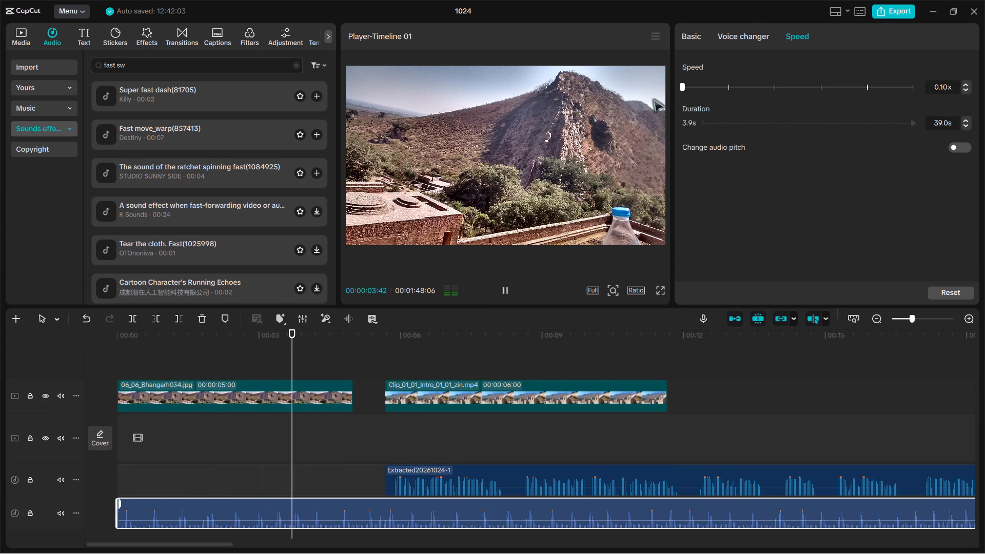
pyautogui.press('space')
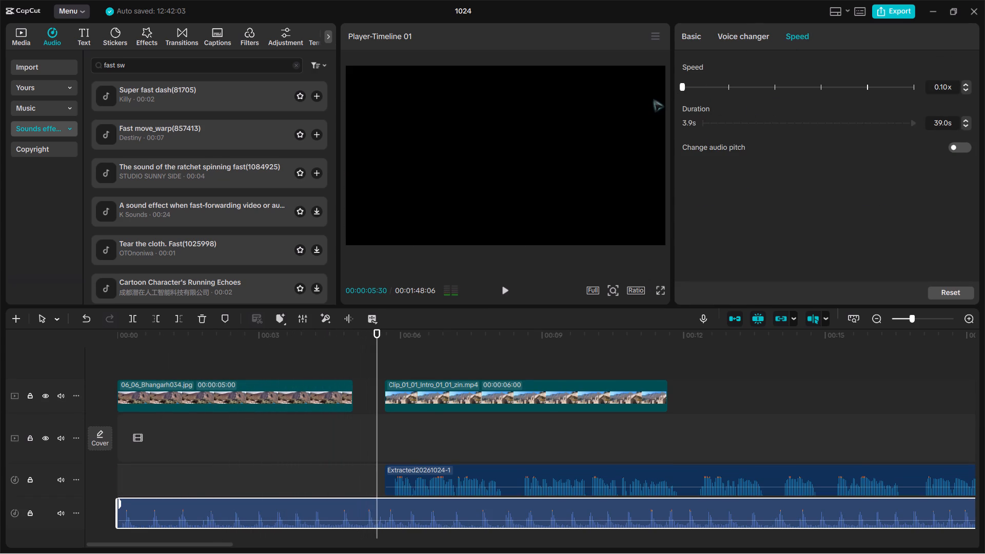
# Set the ratchet sound clip's speed to 0.32x and play it back from the start of the timeline.
pyautogui.click(694, 89)
pyautogui.press('space')
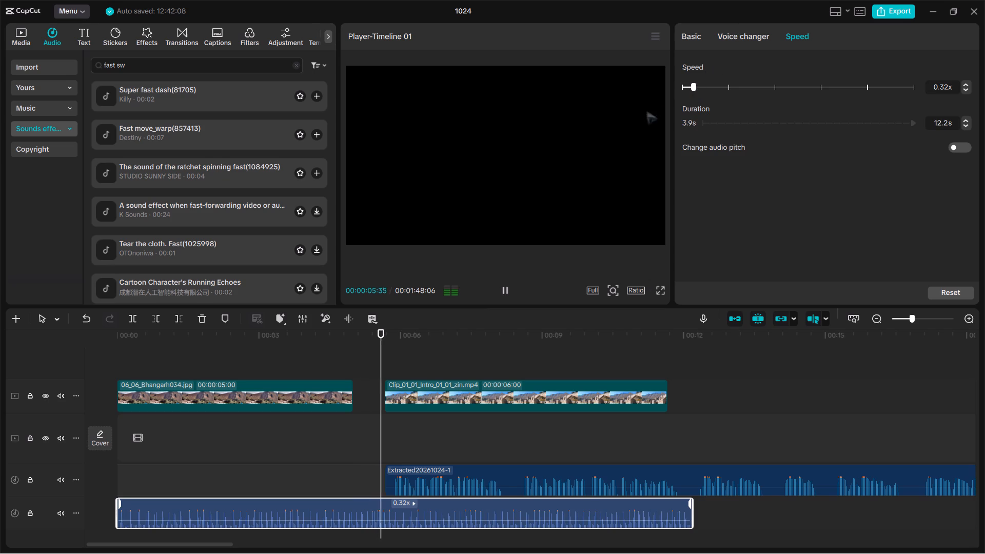
pyautogui.press('space')
pyautogui.moveTo(405, 337); pyautogui.dragTo(132, 385)
pyautogui.press('space')
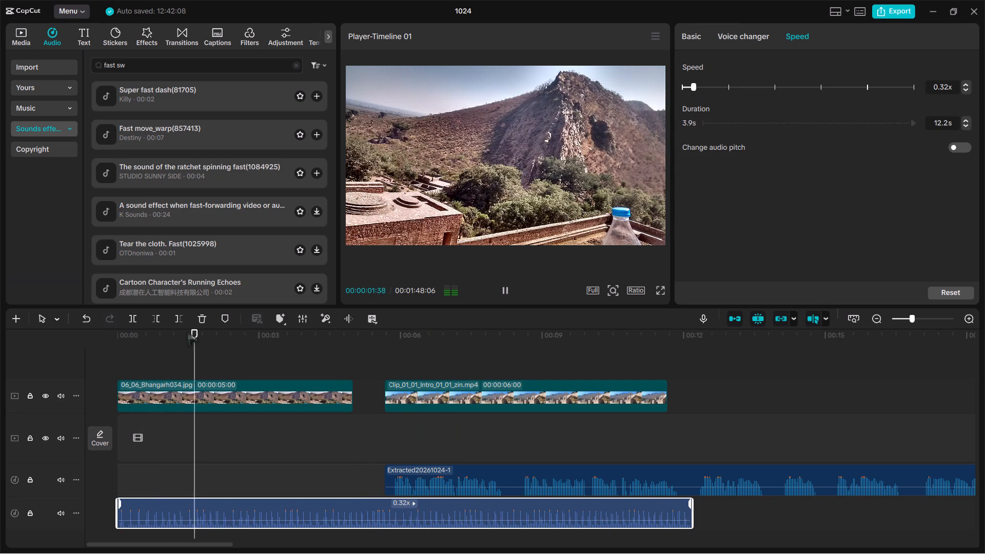
pyautogui.moveTo(187, 333); pyautogui.dragTo(0, 337)
pyautogui.press('space')
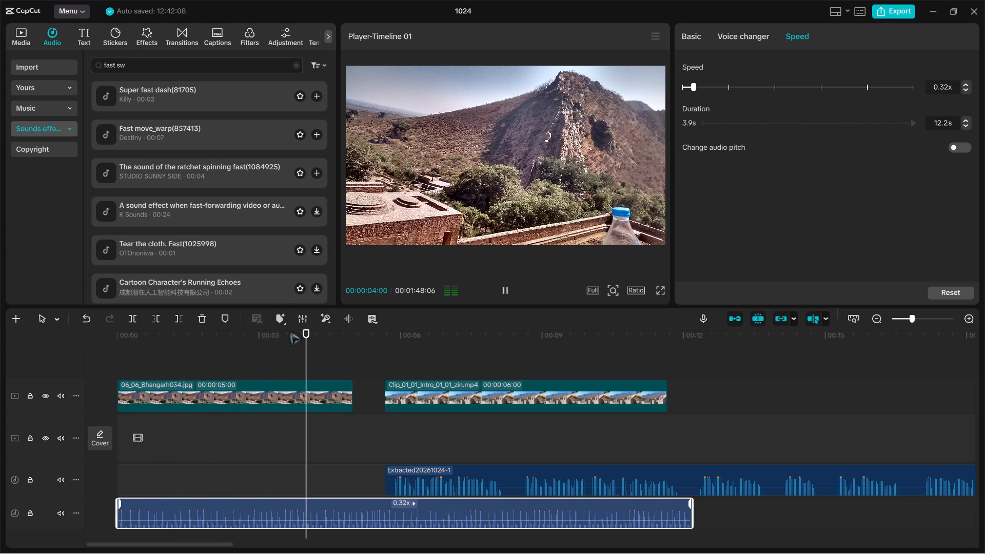
pyautogui.press('space')
pyautogui.press('space')
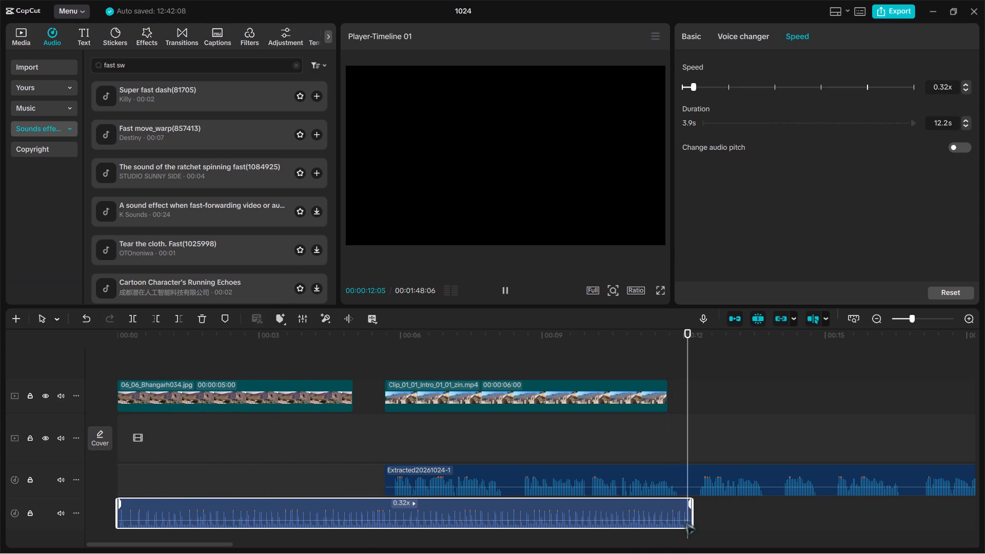
# Trim the end of the ratchet sound clip to about 2.3 seconds and play it from the start.
pyautogui.moveTo(694, 516); pyautogui.dragTo(390, 516)
pyautogui.click(398, 512)
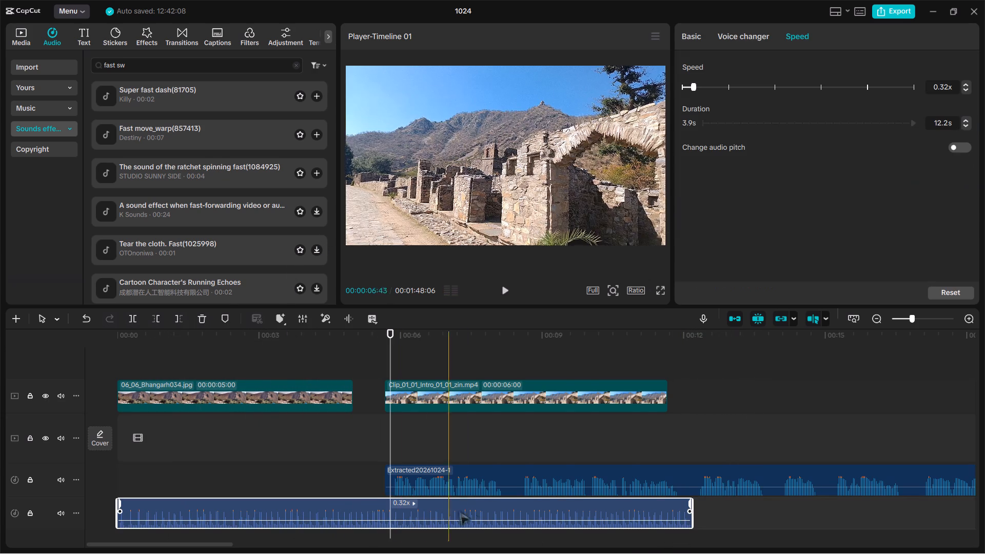
pyautogui.moveTo(692, 517); pyautogui.dragTo(223, 532)
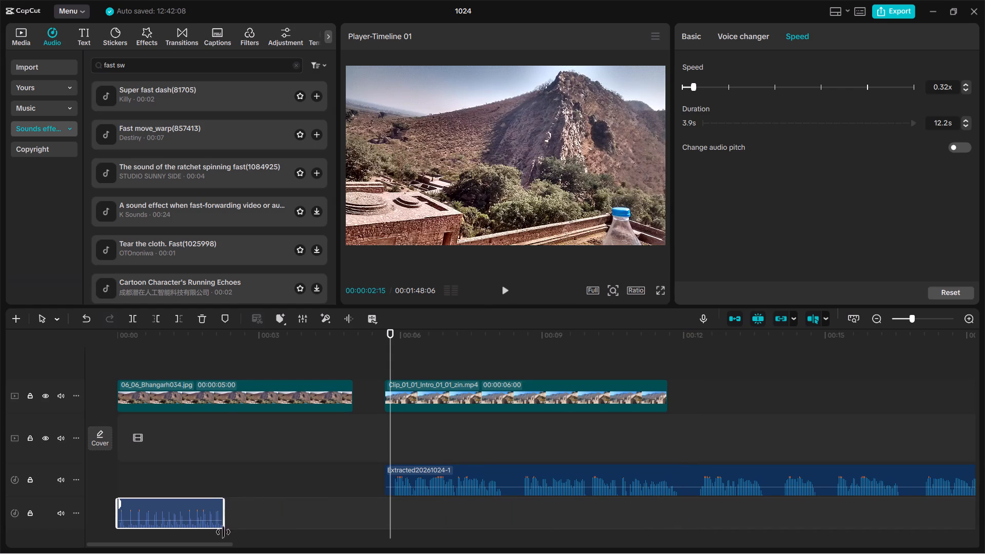
pyautogui.moveTo(223, 532); pyautogui.dragTo(227, 533)
pyautogui.press('space')
pyautogui.moveTo(236, 366); pyautogui.dragTo(38, 368)
pyautogui.click(95, 336)
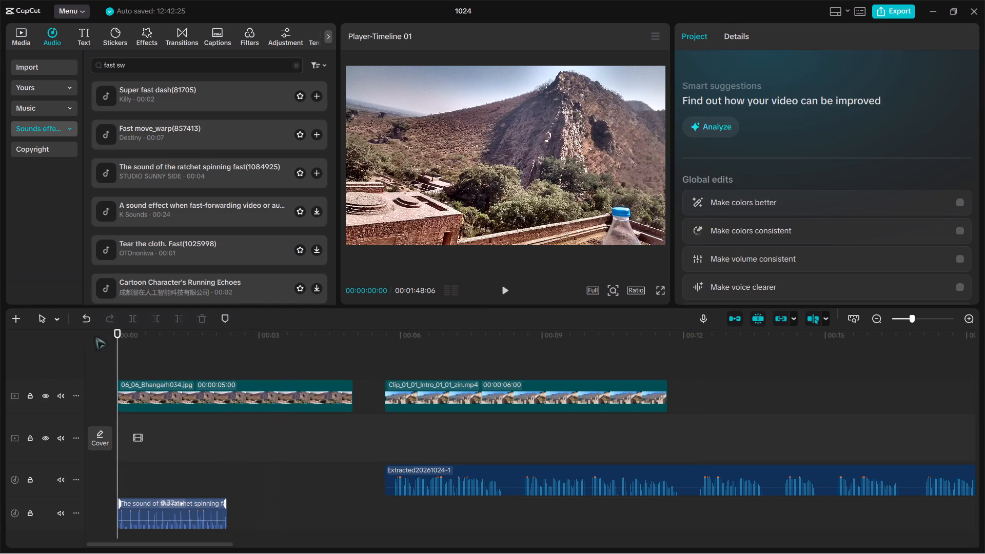
pyautogui.press('space')
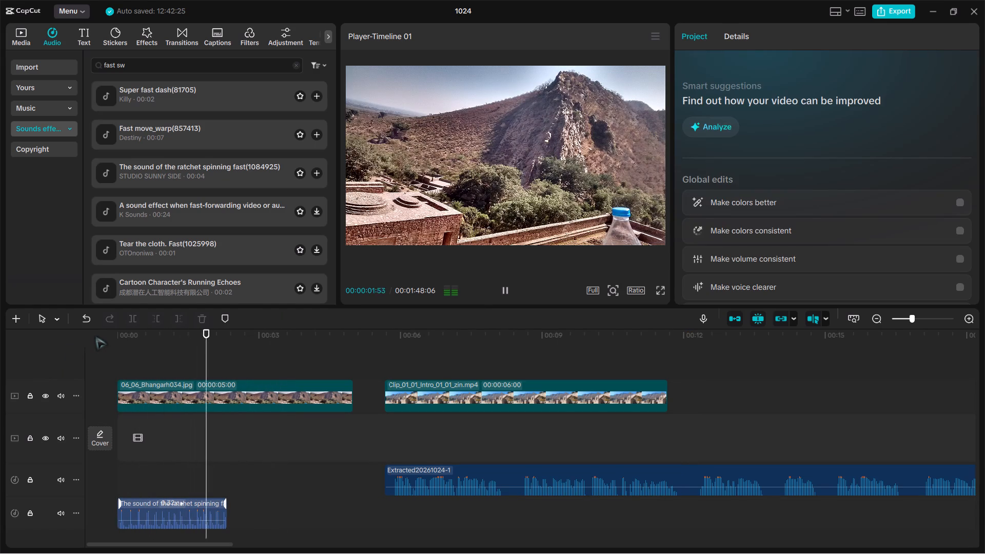
pyautogui.press('space')
pyautogui.moveTo(220, 339); pyautogui.dragTo(185, 337)
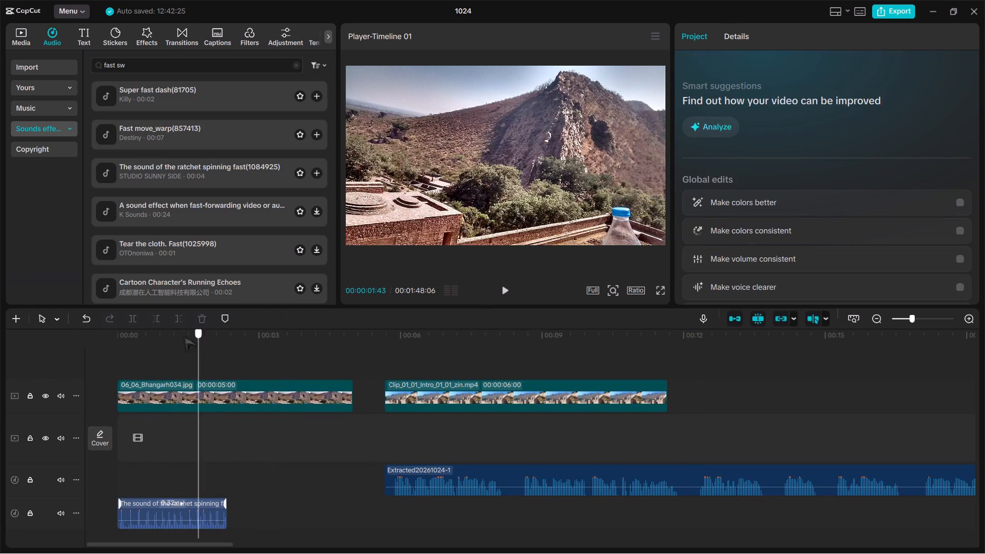
pyautogui.moveTo(185, 337); pyautogui.dragTo(72, 333)
# Audition the Tear the cloth, fast-forwarding, Hit fast and warm A07 and The Heartbeat fast effects from the search results.
pyautogui.click(128, 257)
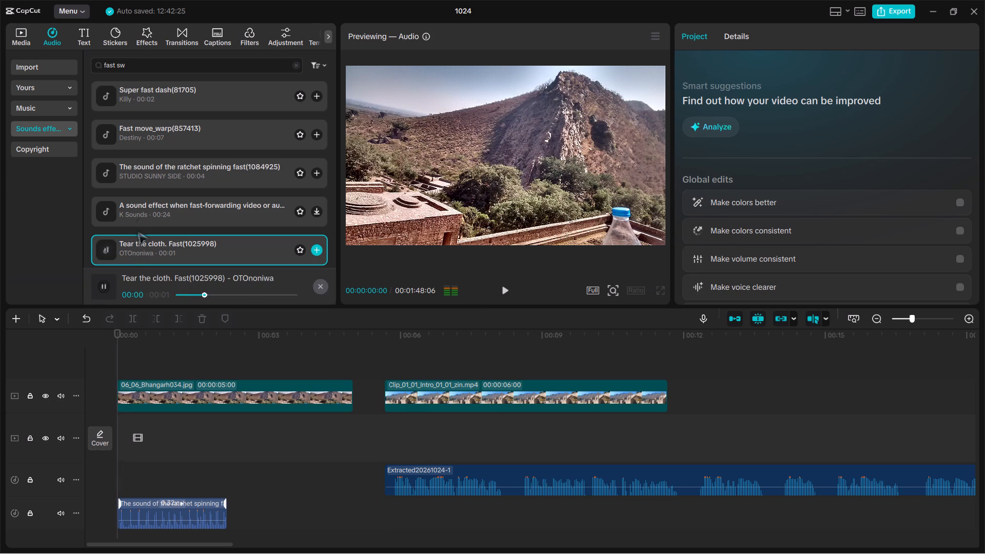
pyautogui.click(132, 201)
pyautogui.scroll(-17, 188, 265)
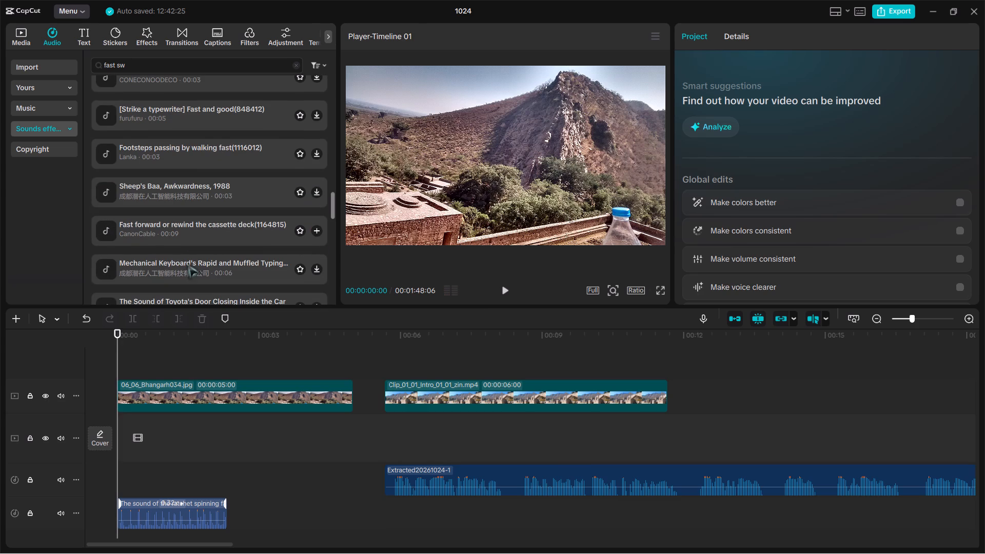
pyautogui.scroll(15, 177, 224)
pyautogui.click(148, 91)
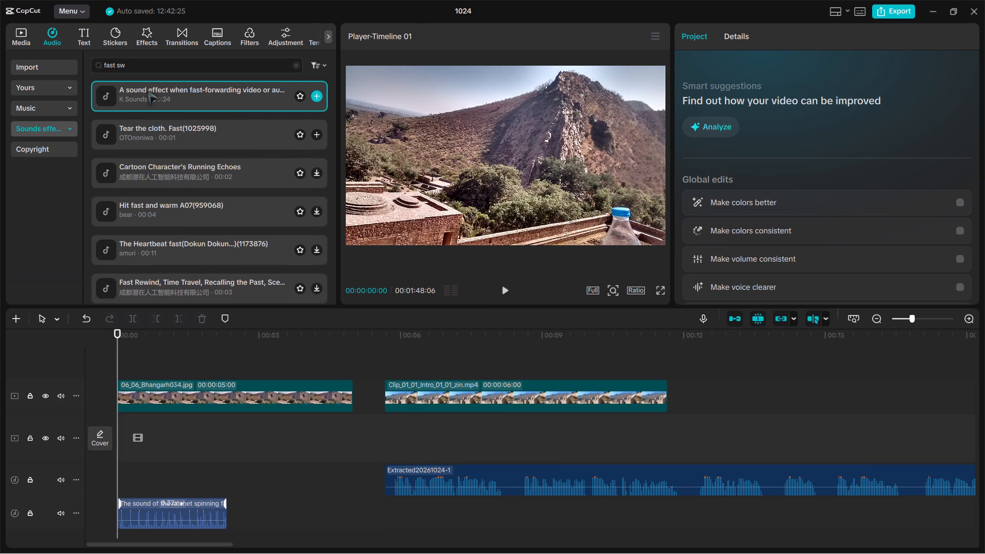
pyautogui.click(150, 210)
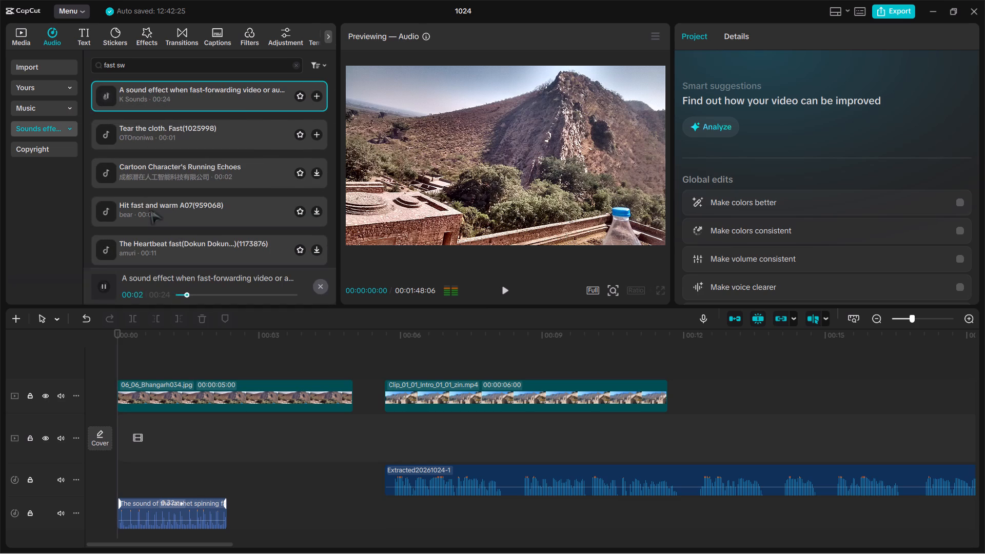
pyautogui.click(151, 240)
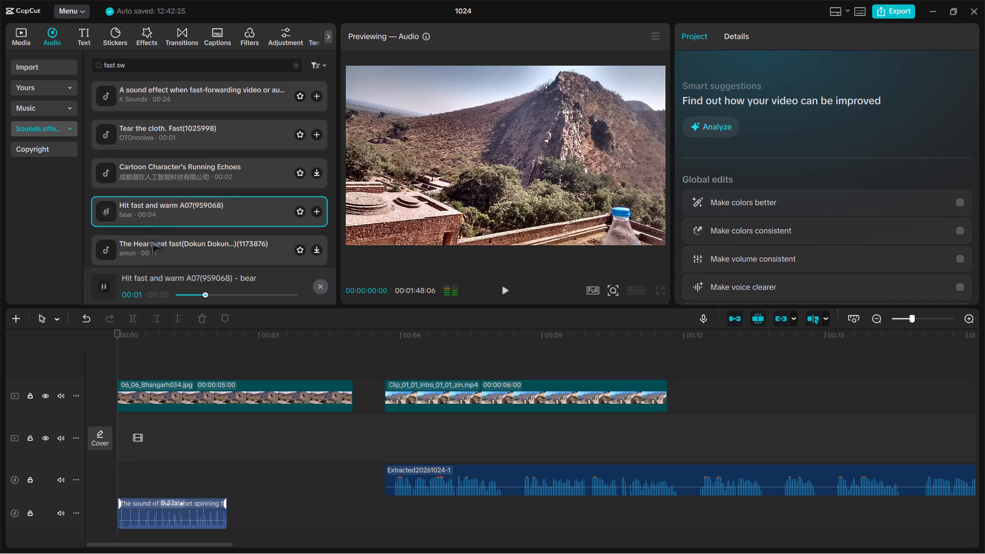
pyautogui.scroll(-20, 202, 217)
pyautogui.scroll(-11, 202, 217)
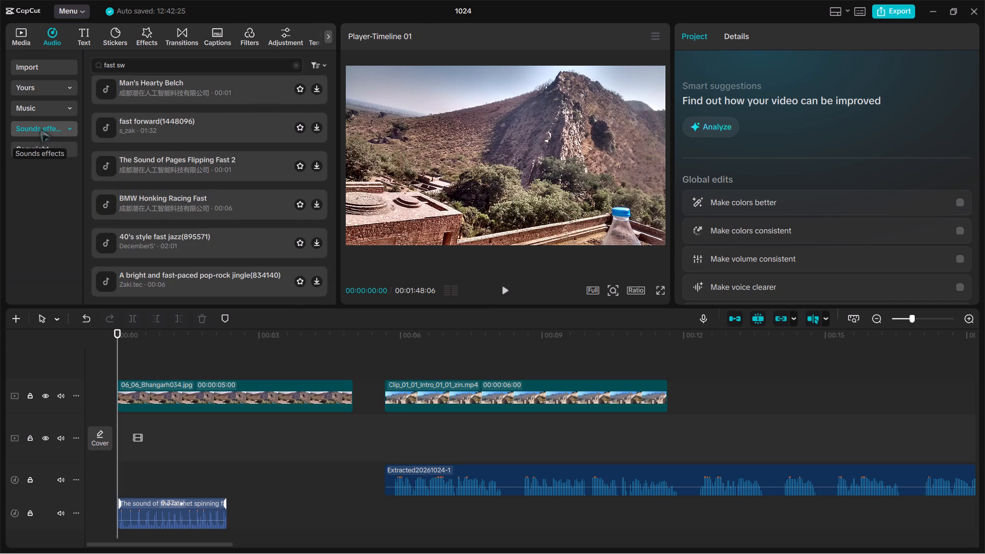
# Browse the sound effect categories and audition the first two effects in the ASMR category.
pyautogui.click(41, 128)
pyautogui.scroll(-1, 41, 128)
pyautogui.scroll(-9, 35, 203)
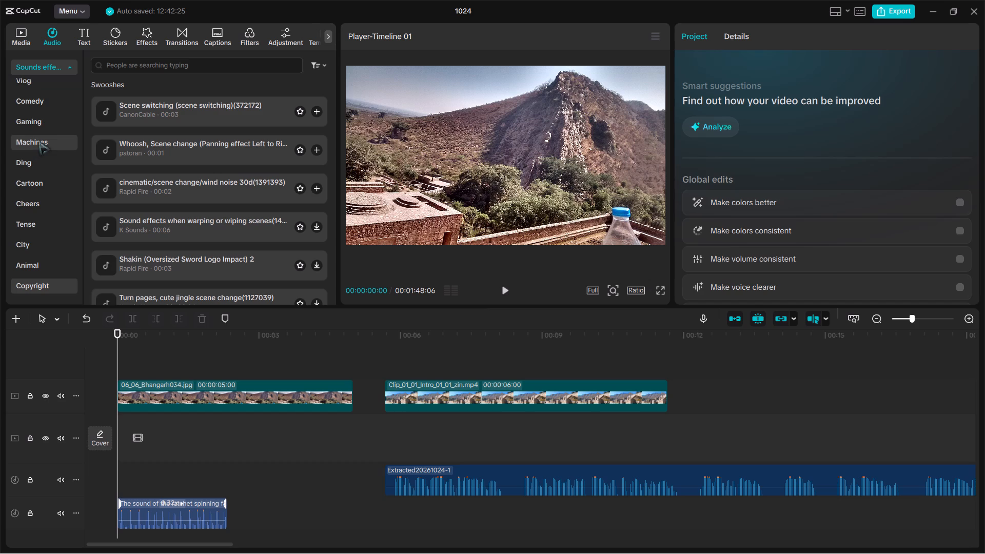
pyautogui.scroll(1, 37, 132)
pyautogui.click(37, 110)
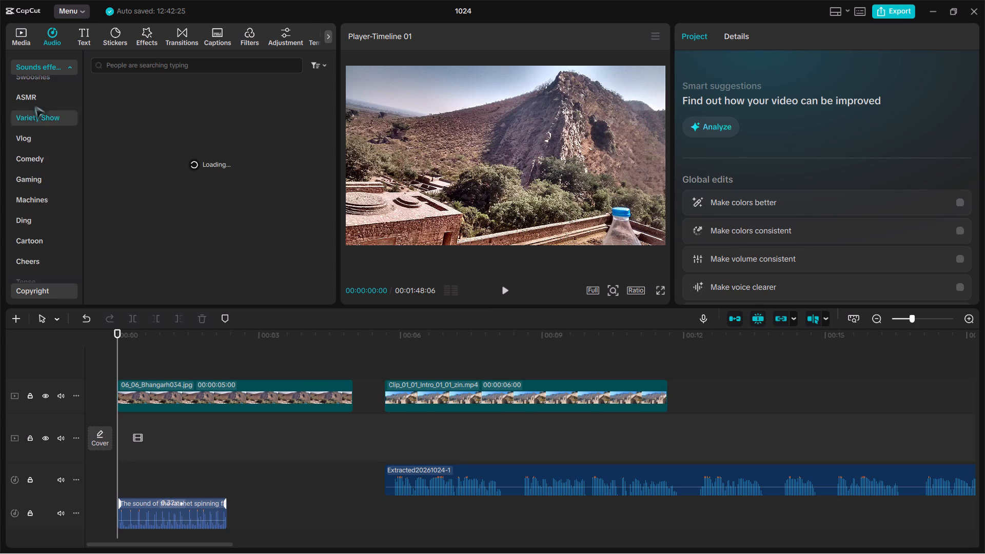
pyautogui.click(33, 100)
pyautogui.scroll(1, 0, 170)
pyautogui.click(114, 105)
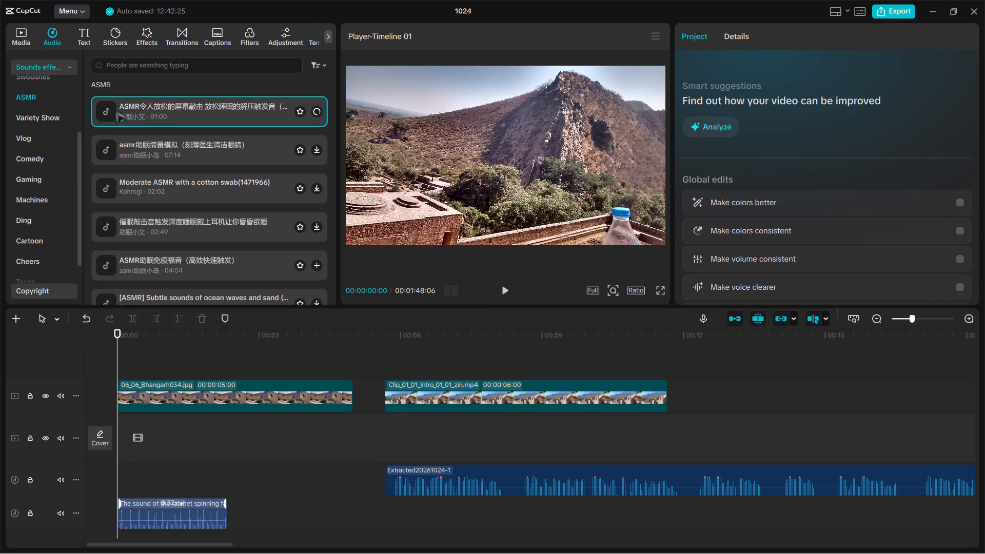
pyautogui.scroll(3, 1, 199)
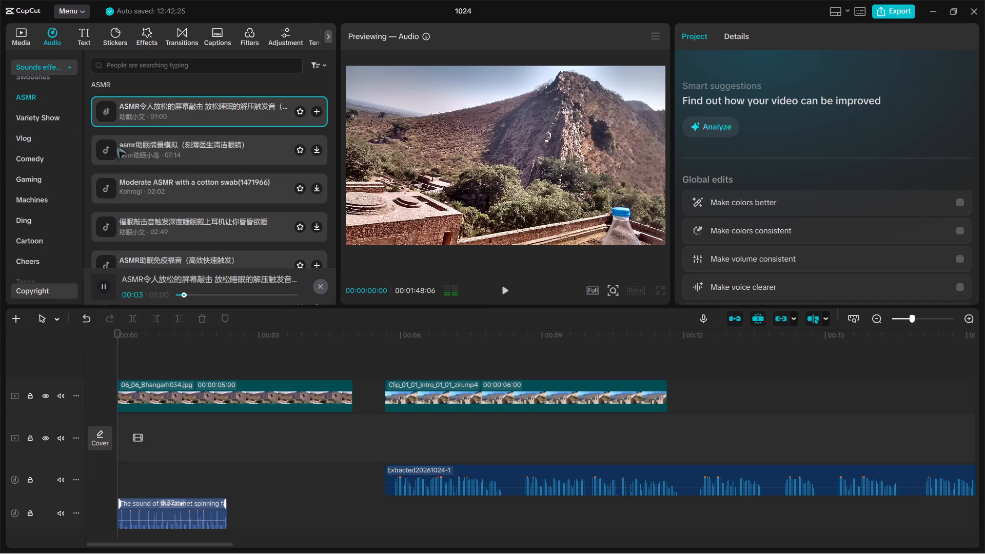
pyautogui.click(142, 145)
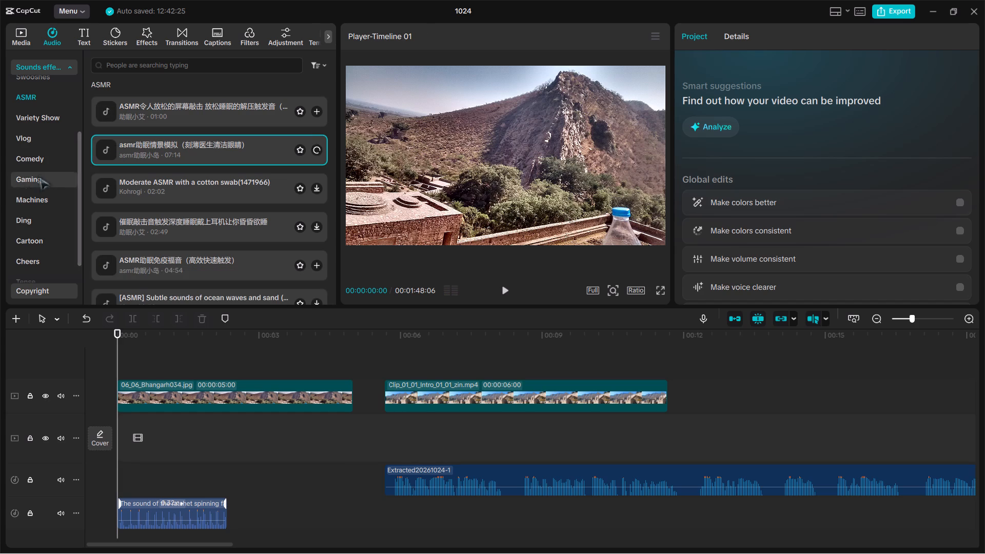
# Audition Bomm and Into School Of Rock - Blitzkrieg Bop in the Funny sound effects category.
pyautogui.scroll(3, 39, 168)
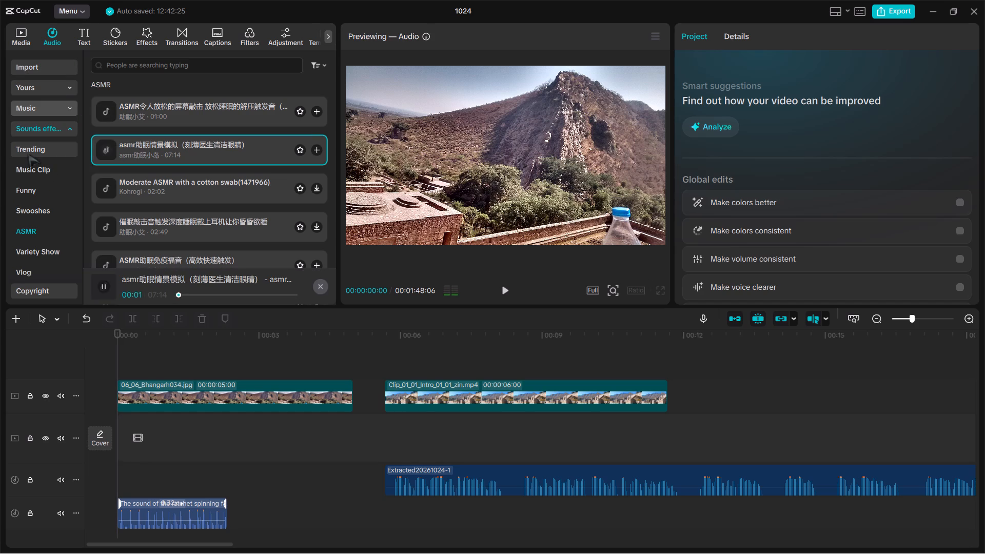
pyautogui.click(28, 129)
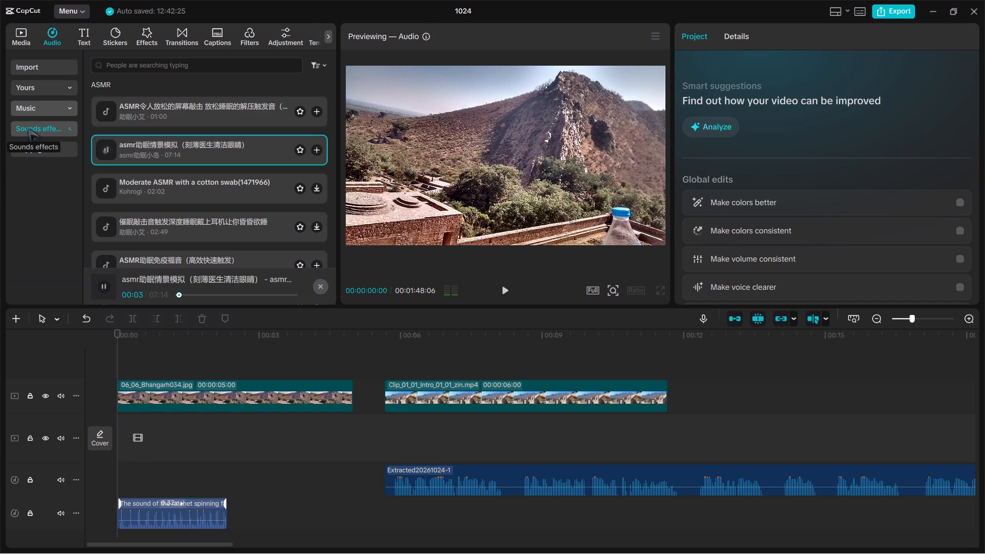
pyautogui.scroll(12, 113, 86)
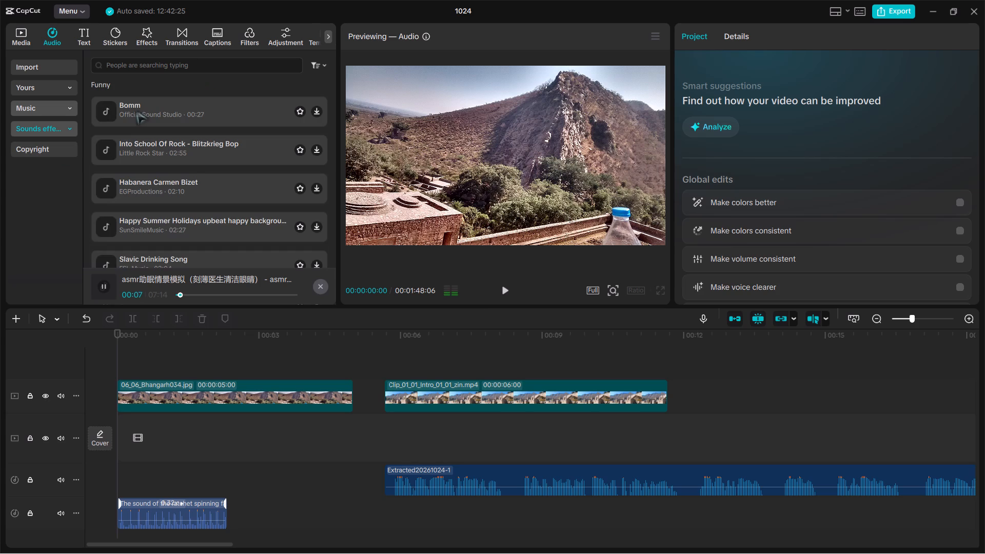
pyautogui.click(124, 107)
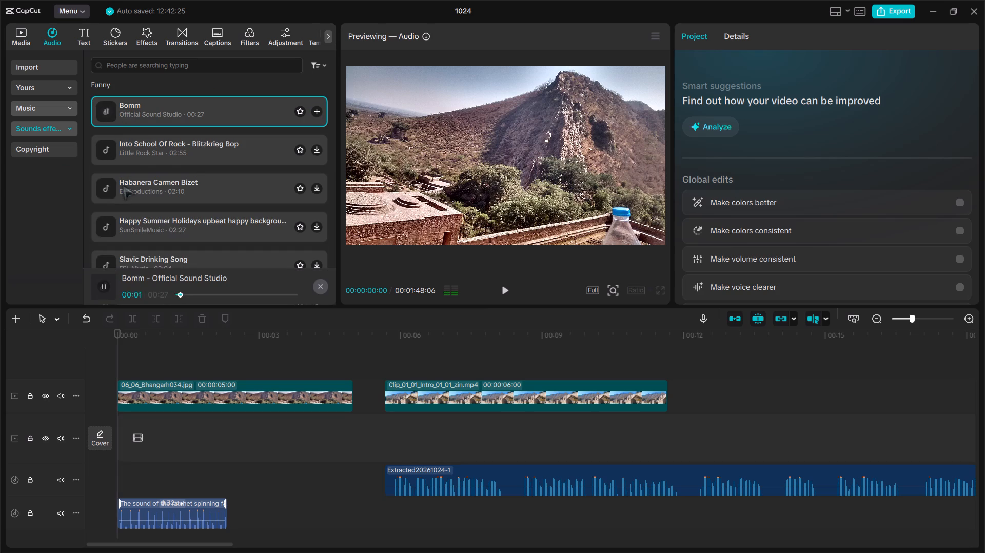
pyautogui.click(167, 150)
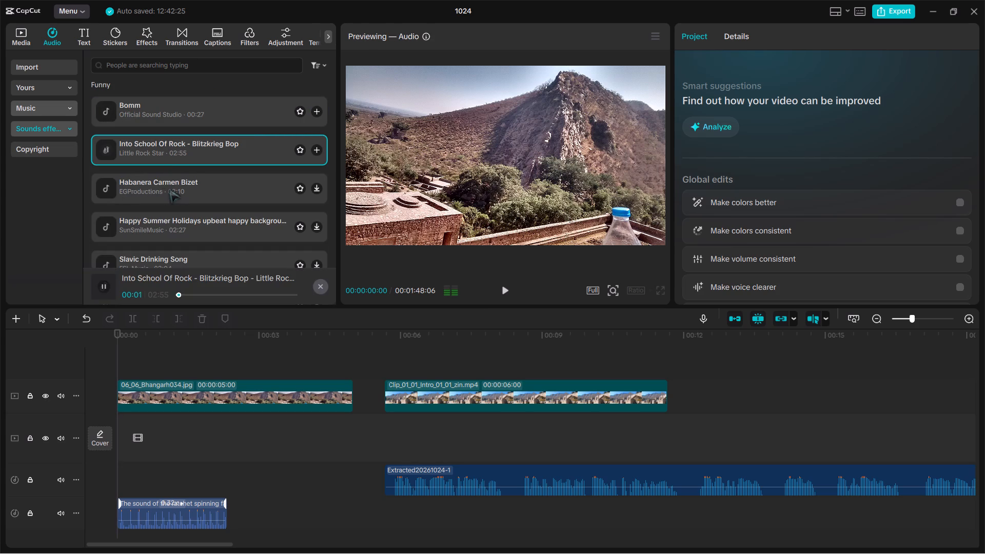
# Audition Mouse click 1, swish_whoosh (large), the realistic keyboard typing effect and Click (small button sound) in the Trending sound effects category.
pyautogui.click(30, 133)
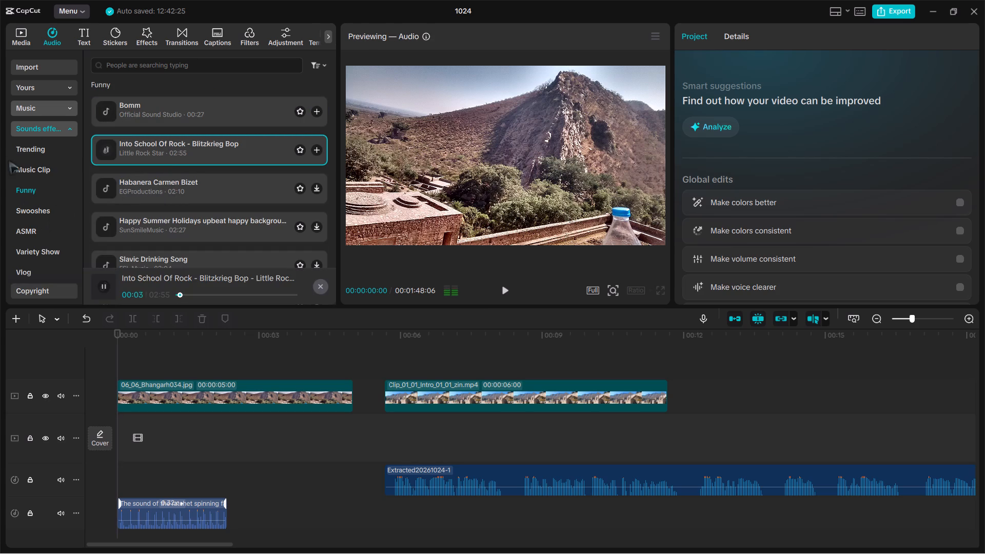
pyautogui.click(29, 152)
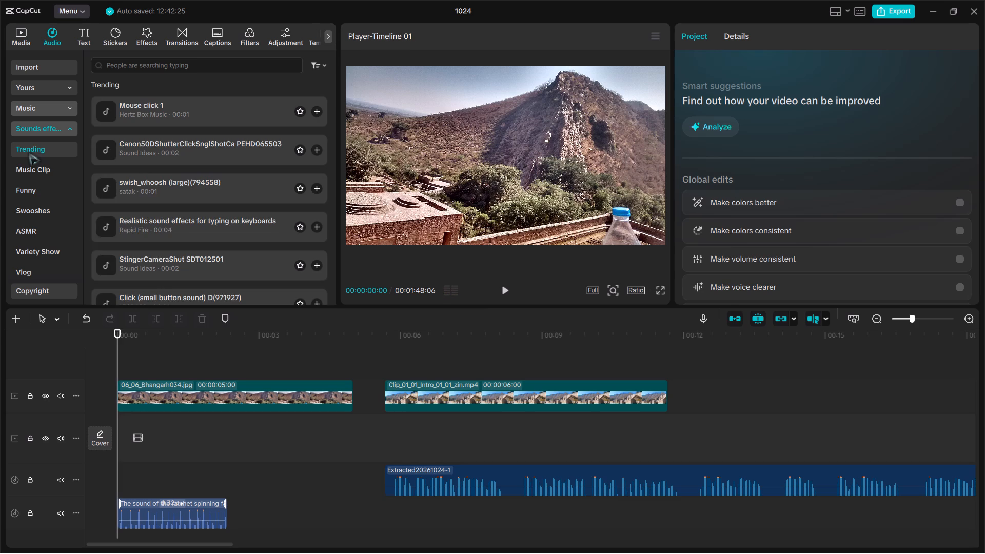
pyautogui.click(93, 114)
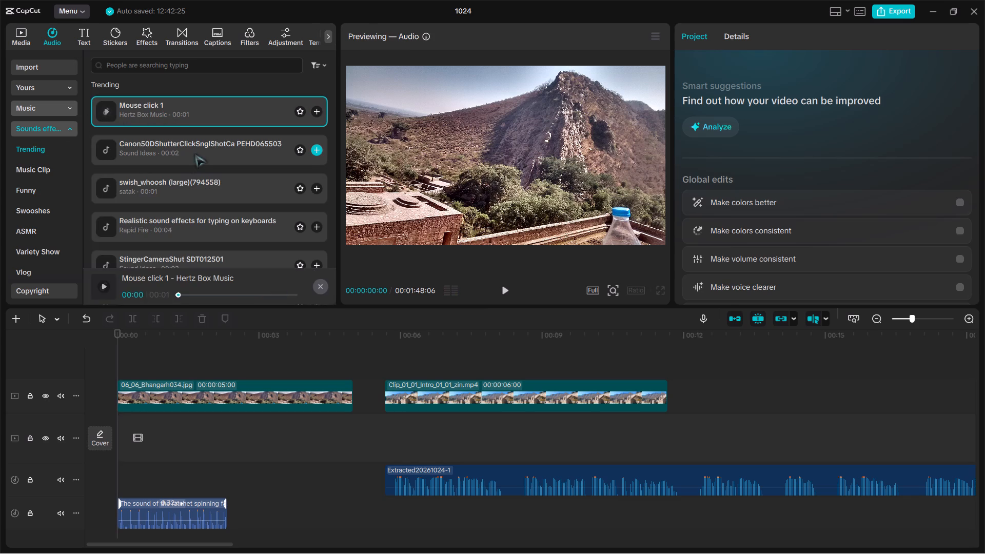
pyautogui.click(184, 175)
pyautogui.click(184, 221)
pyautogui.scroll(-1, 184, 221)
pyautogui.click(187, 247)
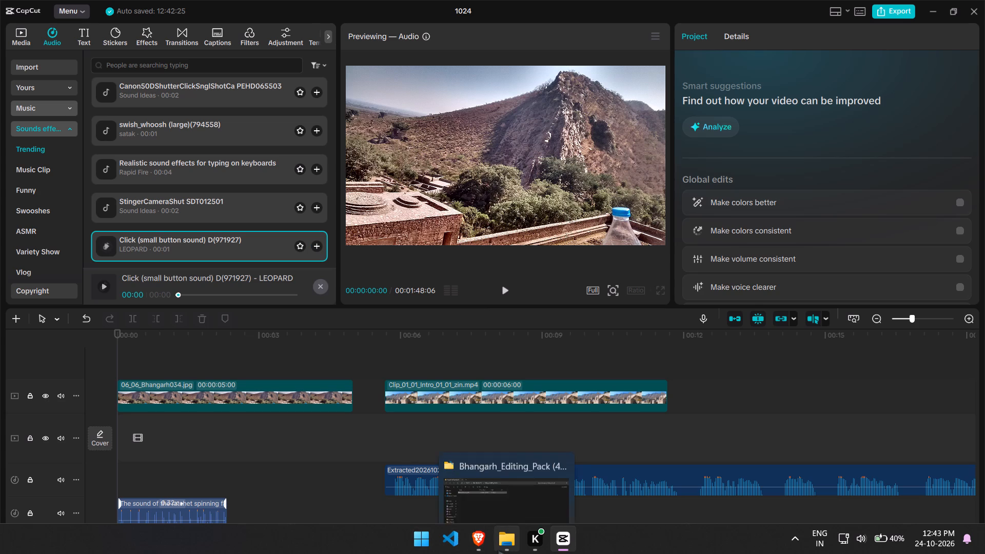
# Switch to the Brave browser, pause the cricket highlights video and go to the YouTube home page from the Documentry And Us channel.
pyautogui.click(472, 543)
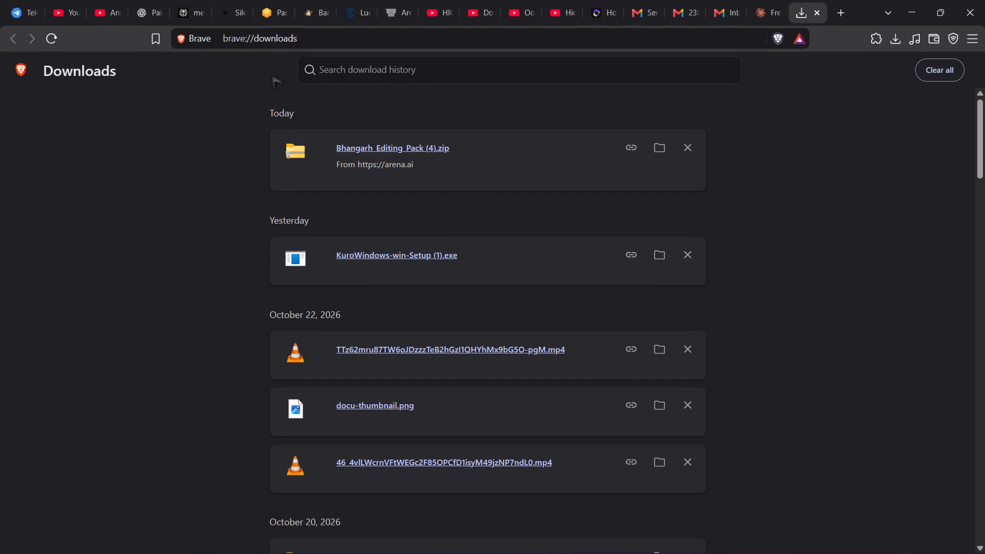
pyautogui.click(419, 15)
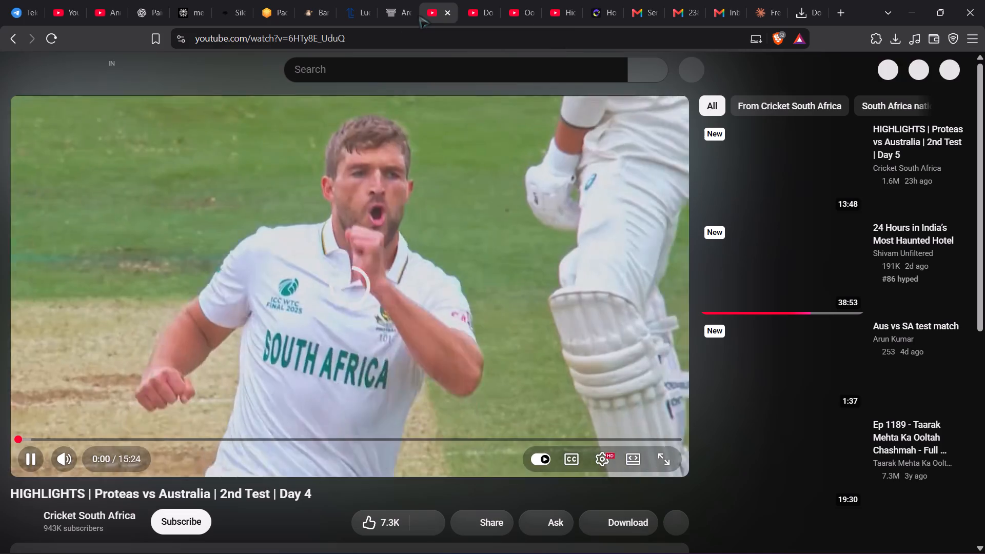
pyautogui.click(367, 110)
pyautogui.click(484, 14)
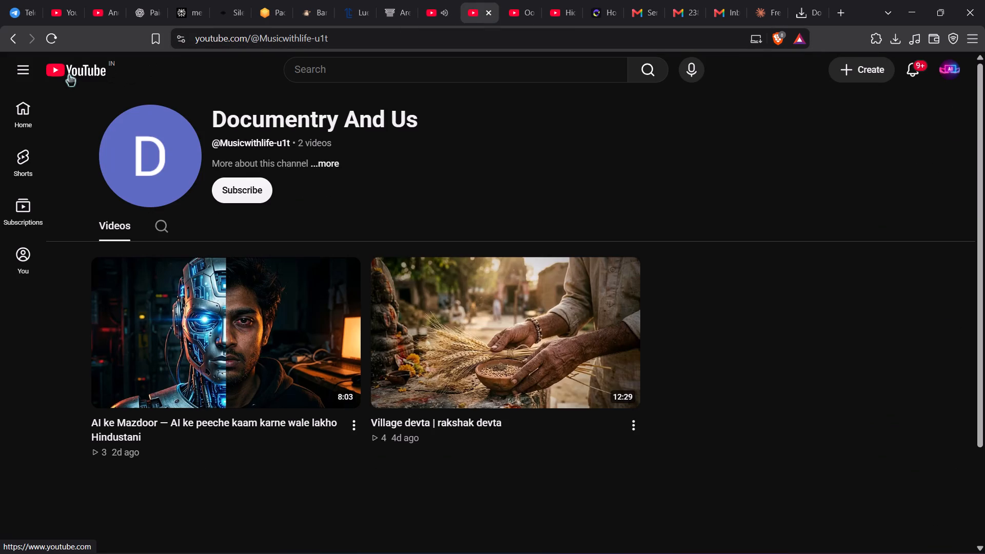
pyautogui.doubleClick(69, 74)
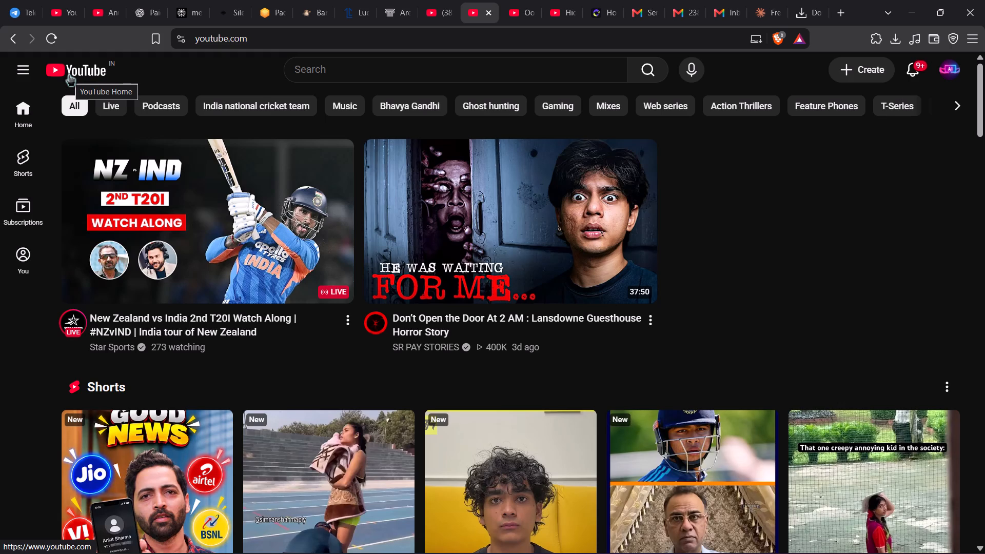
# Browse the recommended videos in the YouTube home feed.
pyautogui.scroll(-13, 399, 262)
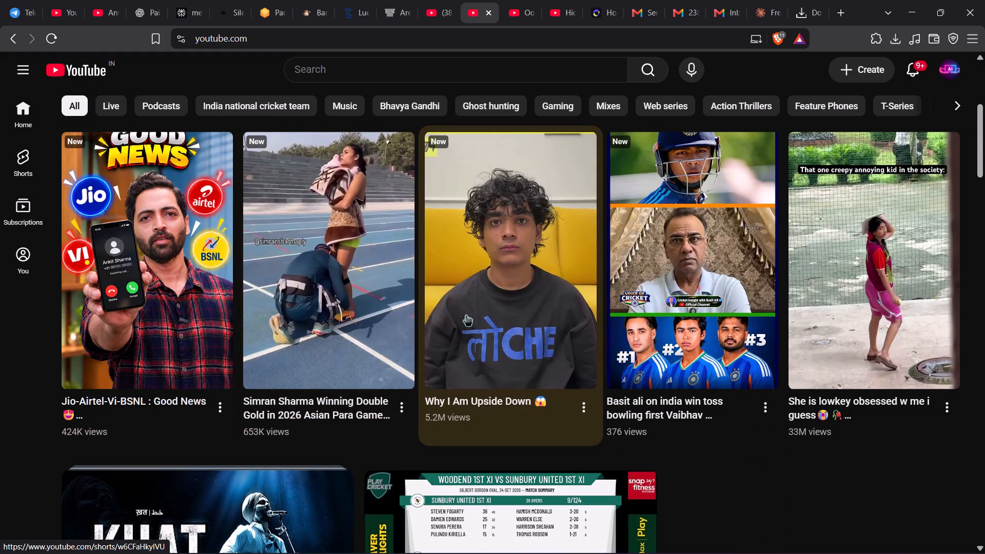
pyautogui.scroll(-20, 0, 378)
pyautogui.scroll(-5, 0, 378)
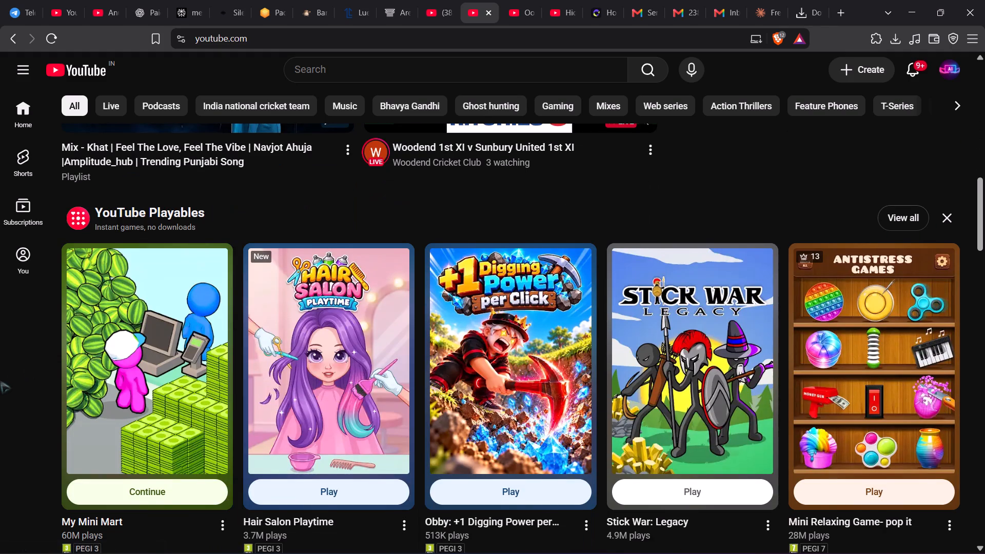
pyautogui.scroll(1, 0, 380)
pyautogui.scroll(-12, 0, 380)
pyautogui.scroll(20, 0, 380)
pyautogui.scroll(2, 0, 380)
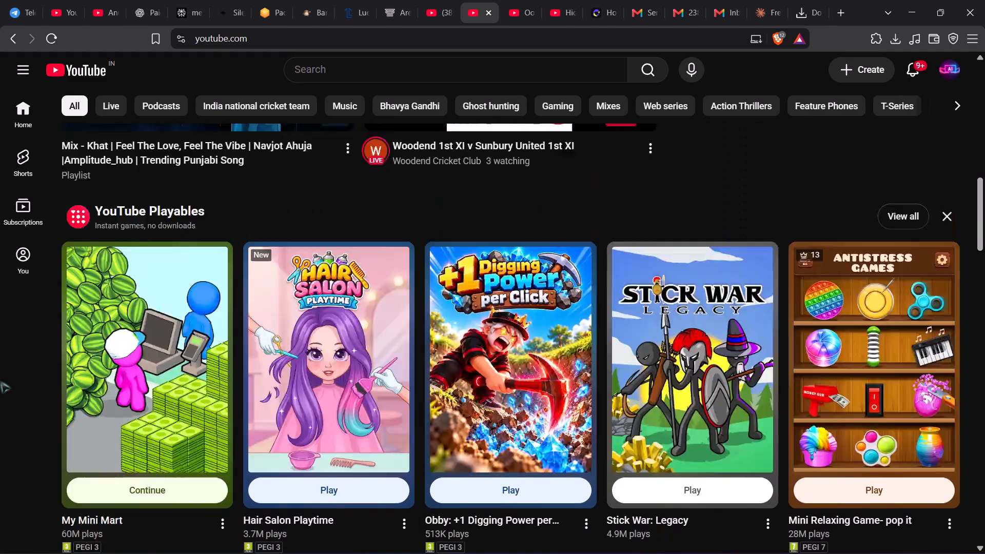
pyautogui.scroll(-20, 0, 380)
pyautogui.scroll(-20, 0, 380)
pyautogui.scroll(-20, 0, 380)
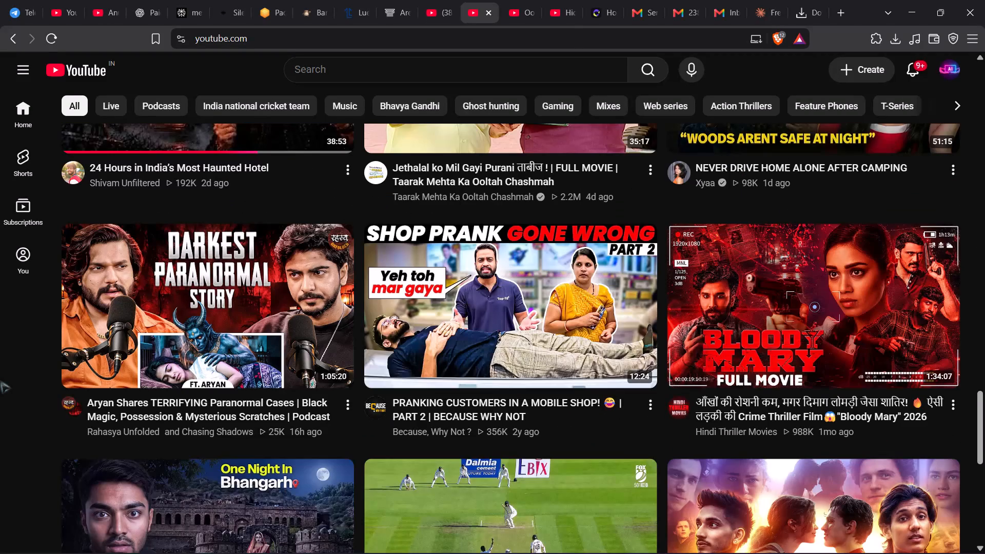
pyautogui.scroll(-20, 0, 380)
pyautogui.scroll(-20, 0, 380)
pyautogui.scroll(-2, 0, 380)
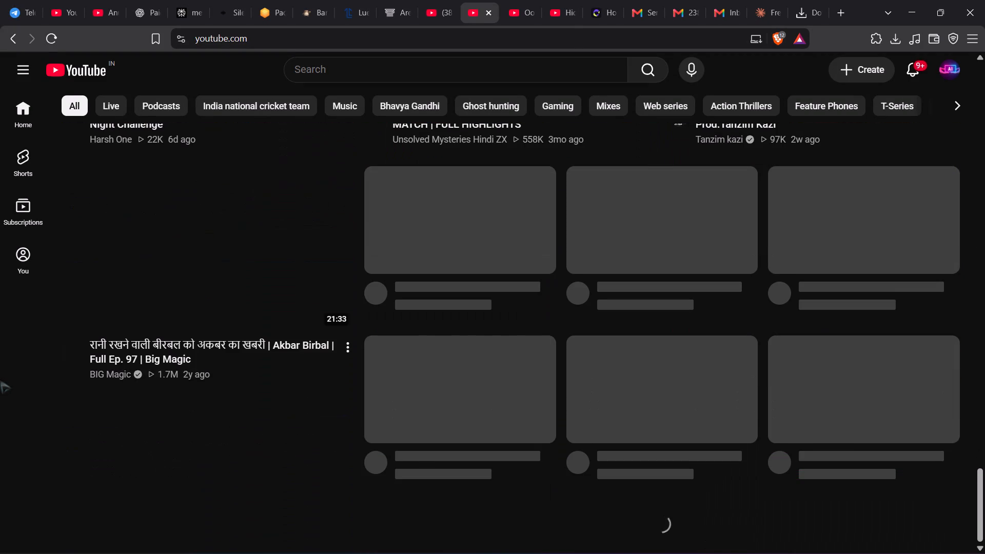
# Search YouTube for "edting side effects for documentary".
pyautogui.click(341, 75)
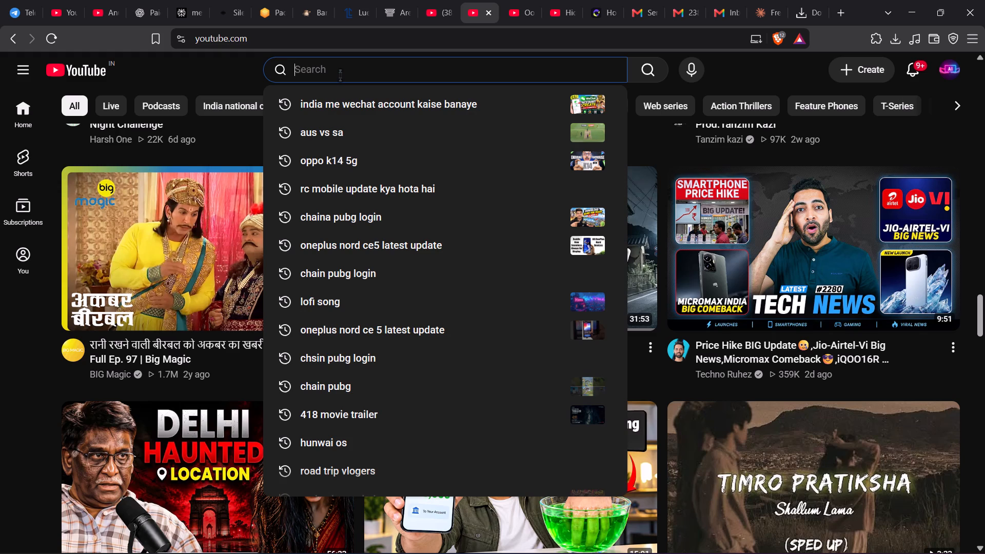
pyautogui.press('m')
pyautogui.press('BackSpace')
pyautogui.press('BackSpace')
pyautogui.press('BackSpace')
pyautogui.press('BackSpace')
pyautogui.write('edting side')
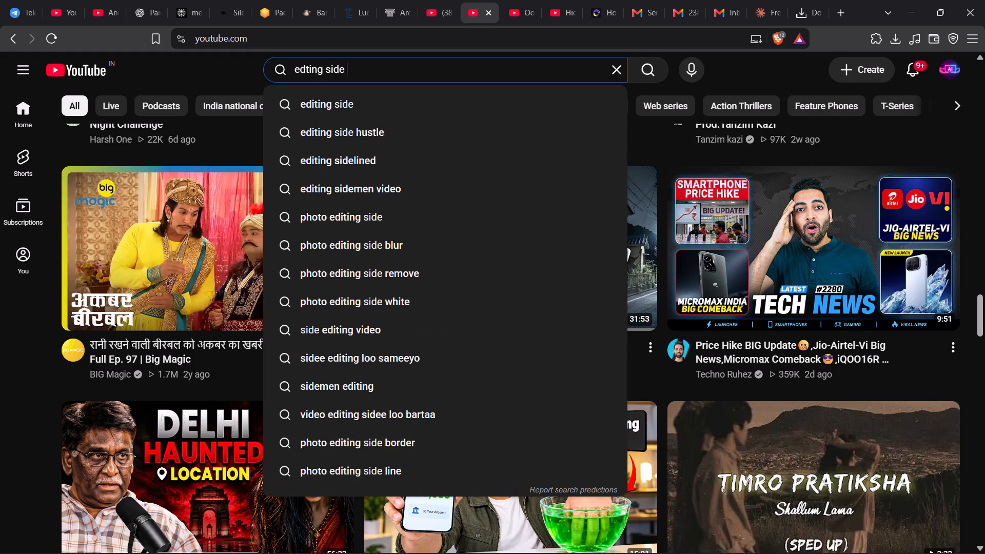
pyautogui.press('space')
pyautogui.write('effects for')
pyautogui.press('space')
pyautogui.write('docu')
pyautogui.press('Down')
pyautogui.press('Return')
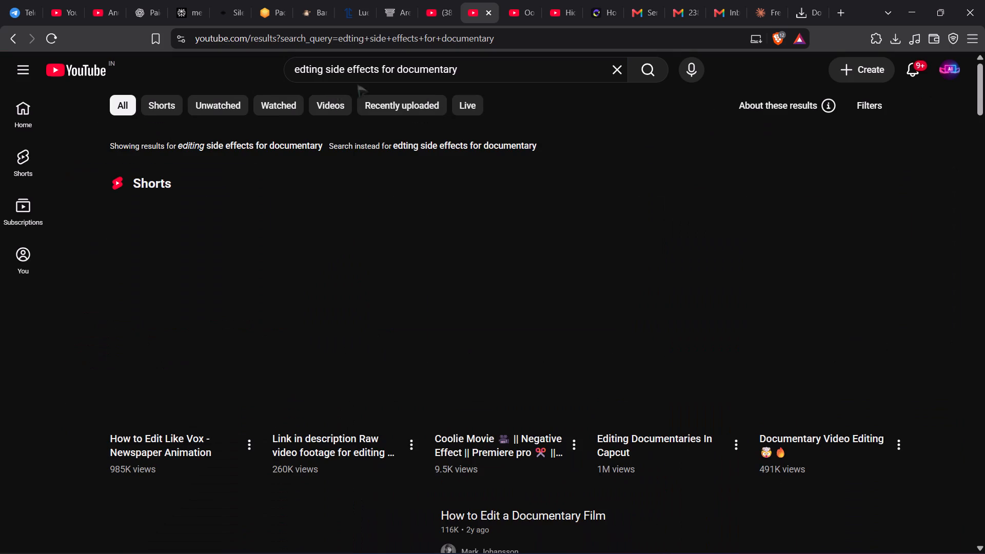
# Watch the short How to Edit Like Vox - Newspaper Animation and return to the search results.
pyautogui.click(166, 303)
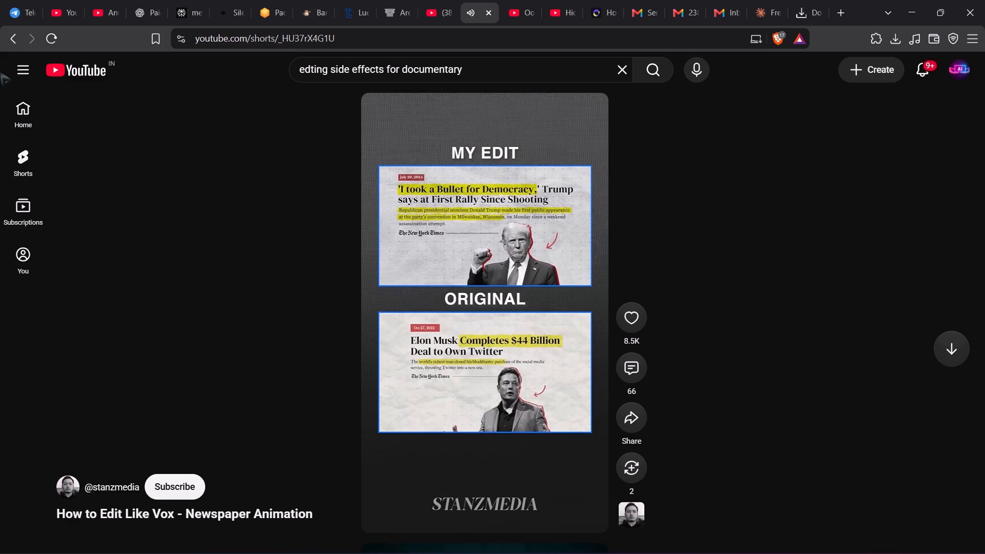
pyautogui.click(6, 39)
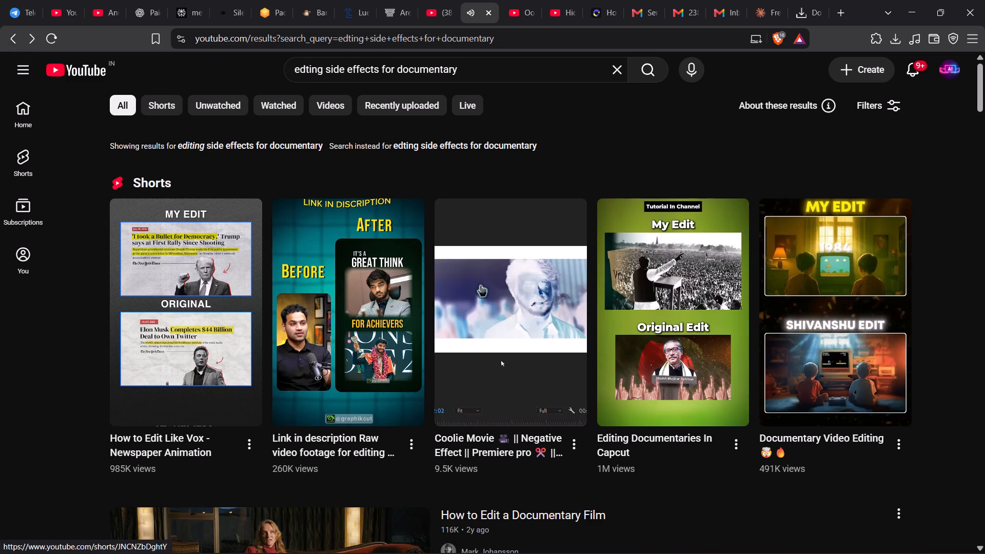
# Look through the search results for a suitable documentary editing or sound design tutorial.
pyautogui.scroll(-20, 358, 386)
pyautogui.scroll(-20, 358, 386)
pyautogui.scroll(-20, 358, 386)
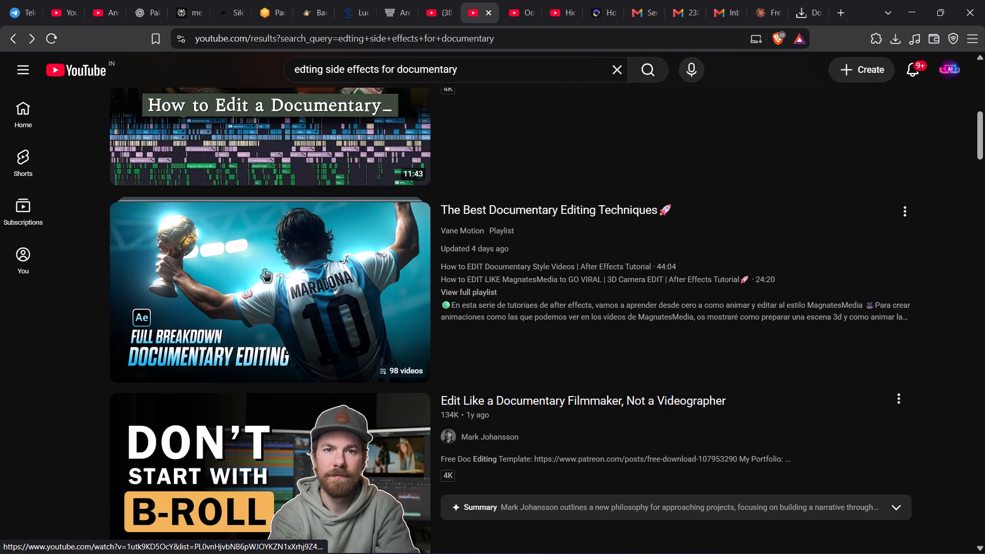
pyautogui.scroll(20, 246, 424)
pyautogui.scroll(20, 246, 424)
pyautogui.scroll(17, 246, 424)
pyautogui.scroll(-1, 248, 382)
pyautogui.scroll(-20, 250, 388)
pyautogui.scroll(-9, 250, 388)
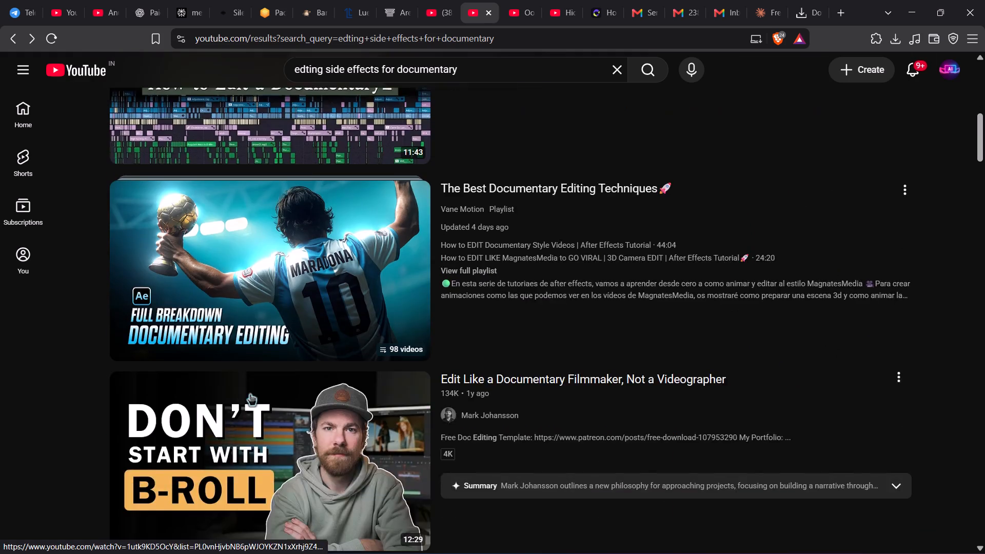
pyautogui.scroll(-20, 250, 393)
pyautogui.scroll(-5, 250, 393)
pyautogui.scroll(-20, 250, 393)
pyautogui.scroll(-5, 250, 393)
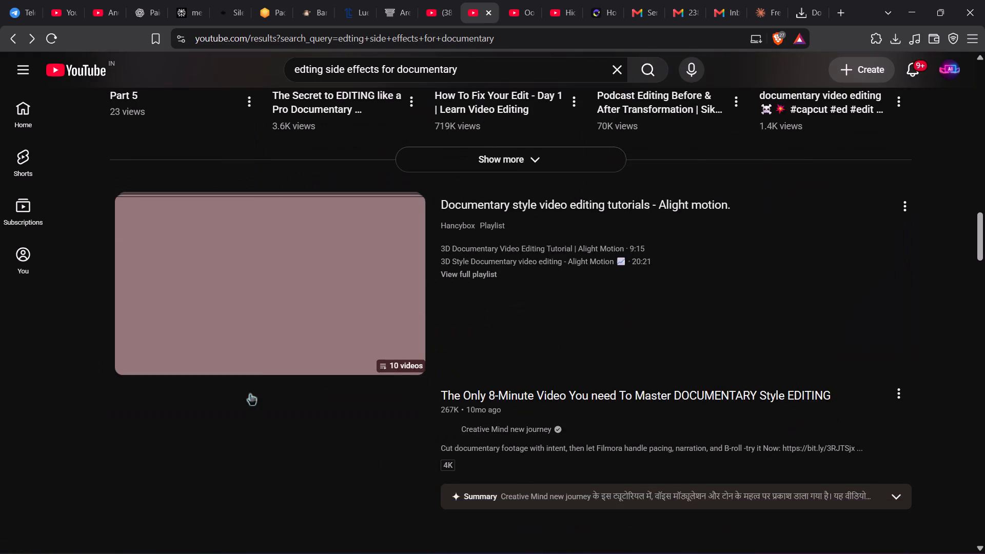
pyautogui.click(500, 72)
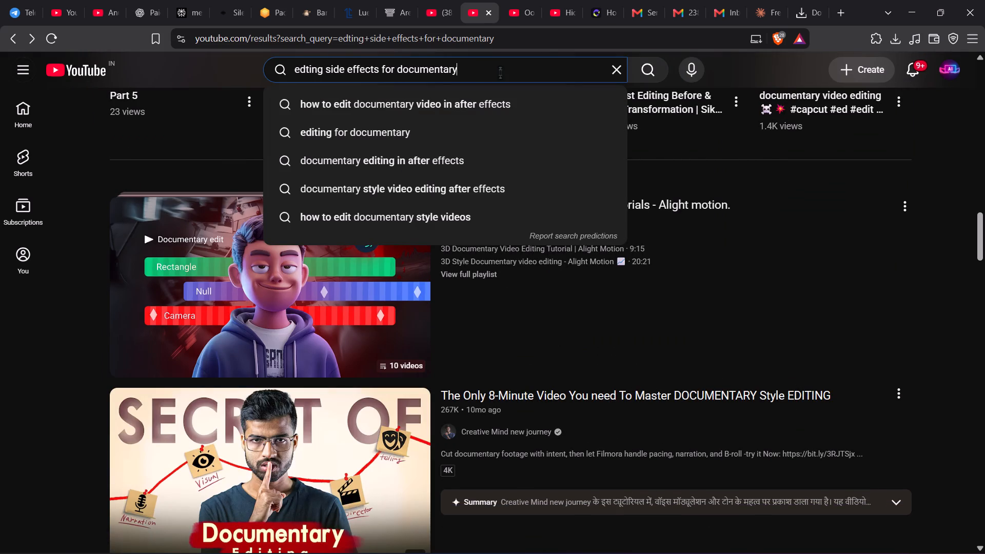
pyautogui.press('space')
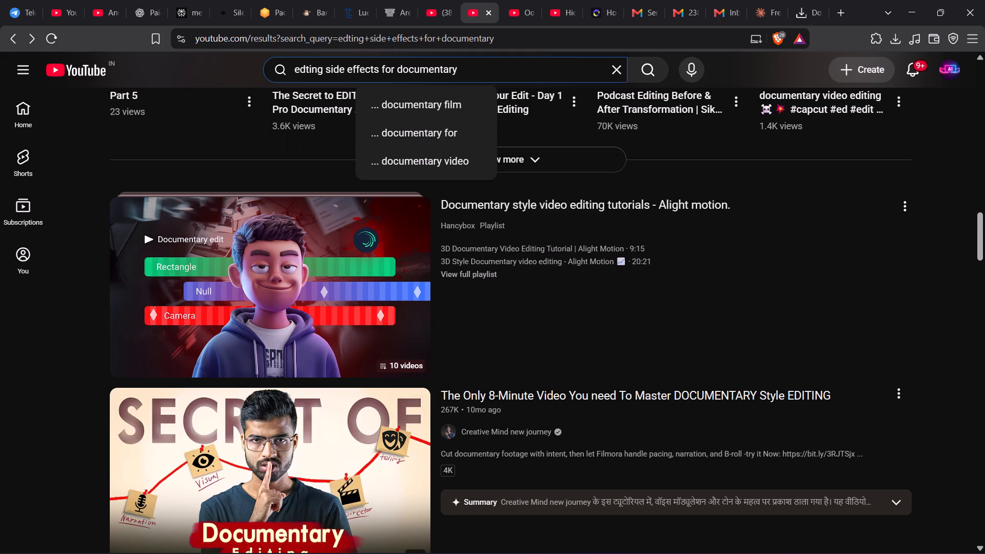
pyautogui.scroll(1, 147, 288)
pyautogui.scroll(-20, 147, 288)
pyautogui.scroll(-20, 147, 288)
pyautogui.scroll(-20, 147, 288)
pyautogui.scroll(20, 152, 290)
pyautogui.scroll(12, 152, 290)
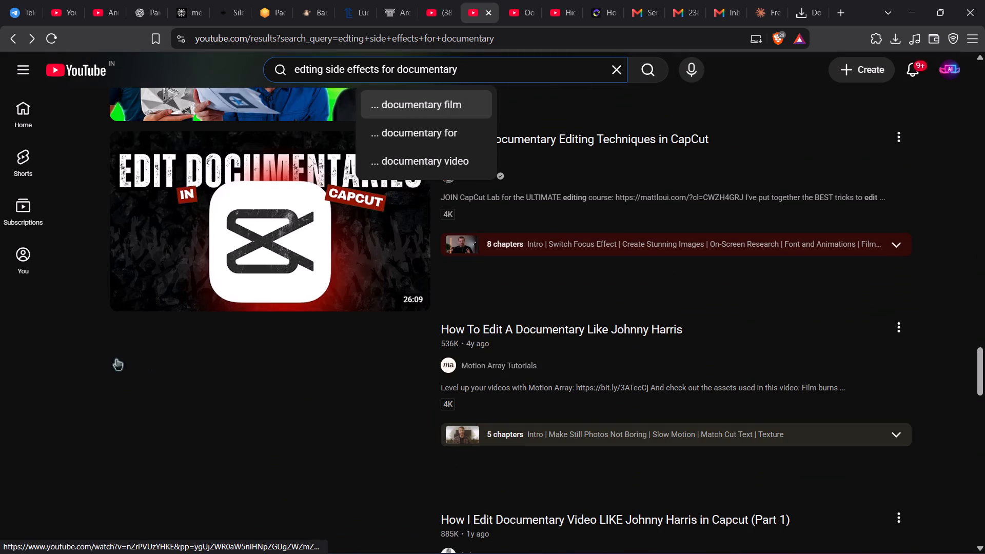
pyautogui.scroll(-10, 307, 292)
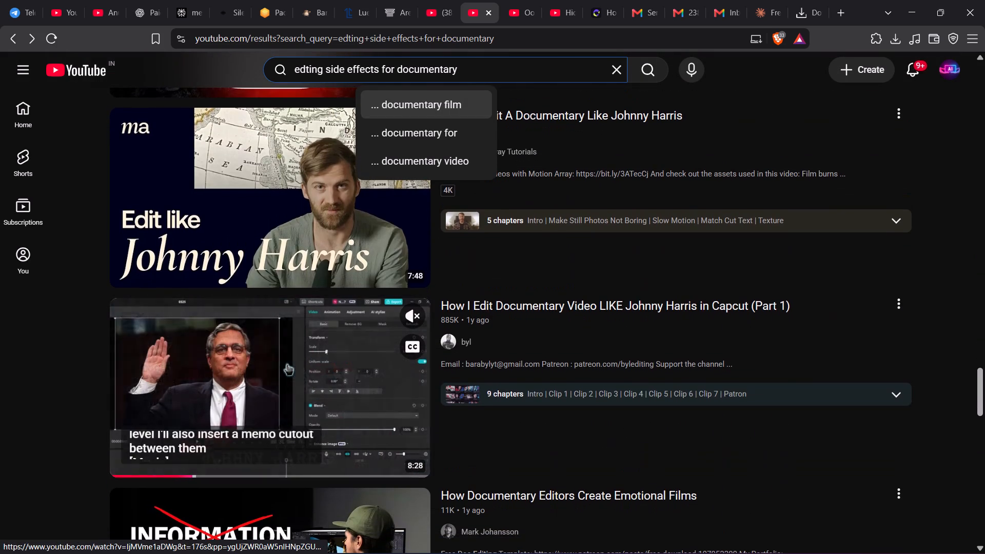
pyautogui.scroll(-1, 287, 363)
pyautogui.scroll(20, 287, 363)
pyautogui.scroll(18, 287, 363)
pyautogui.scroll(-1, 287, 363)
pyautogui.scroll(-20, 287, 363)
pyautogui.scroll(-20, 287, 363)
pyautogui.scroll(-20, 287, 363)
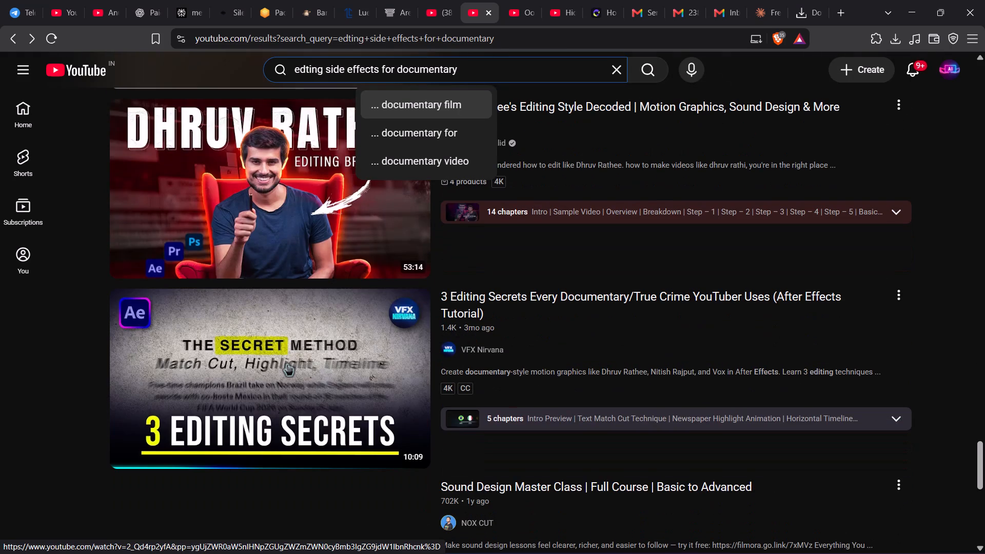
pyautogui.click(90, 306)
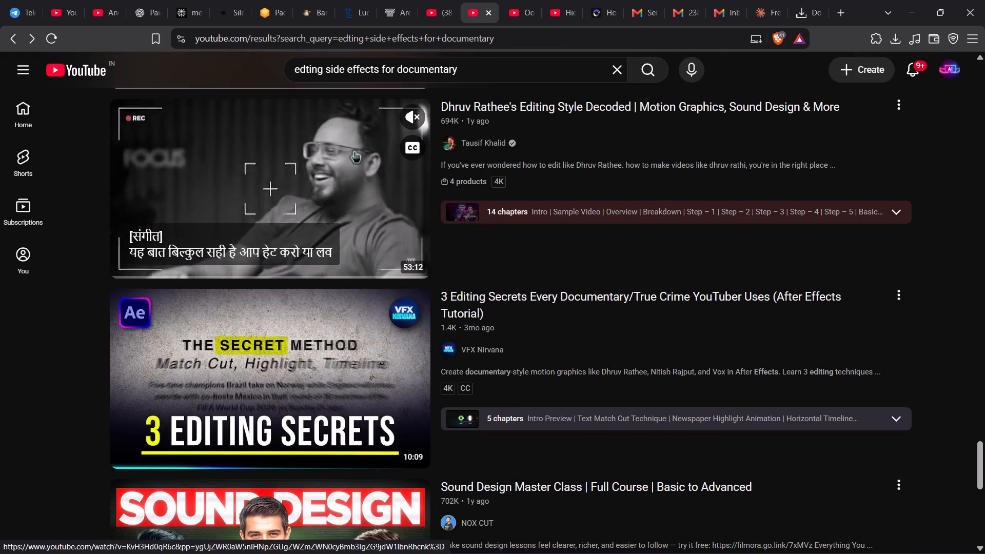
# Preview Dhruv Rathee's Editing Style Decoded with sound on and captions off, open the video and return to the search results.
pyautogui.click(408, 121)
pyautogui.click(408, 145)
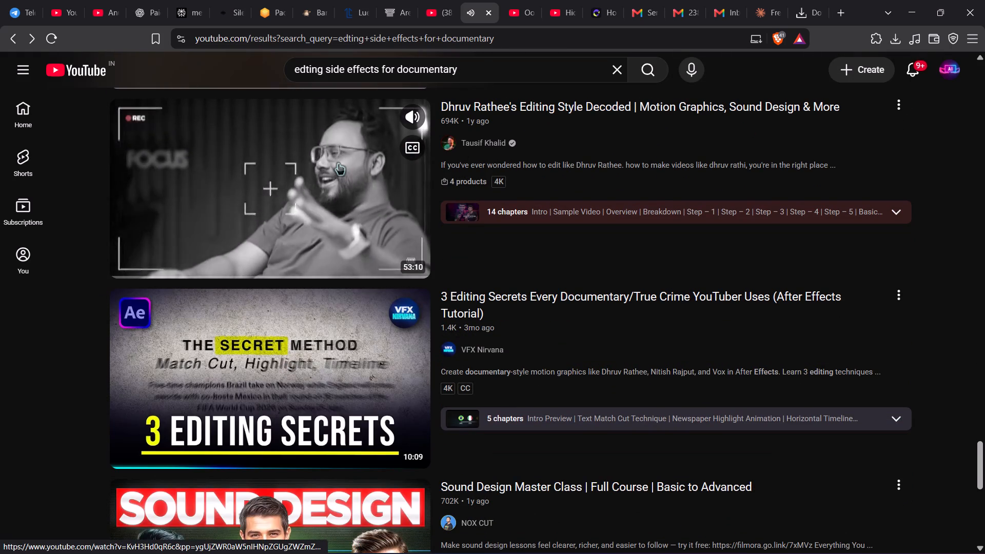
pyautogui.click(338, 163)
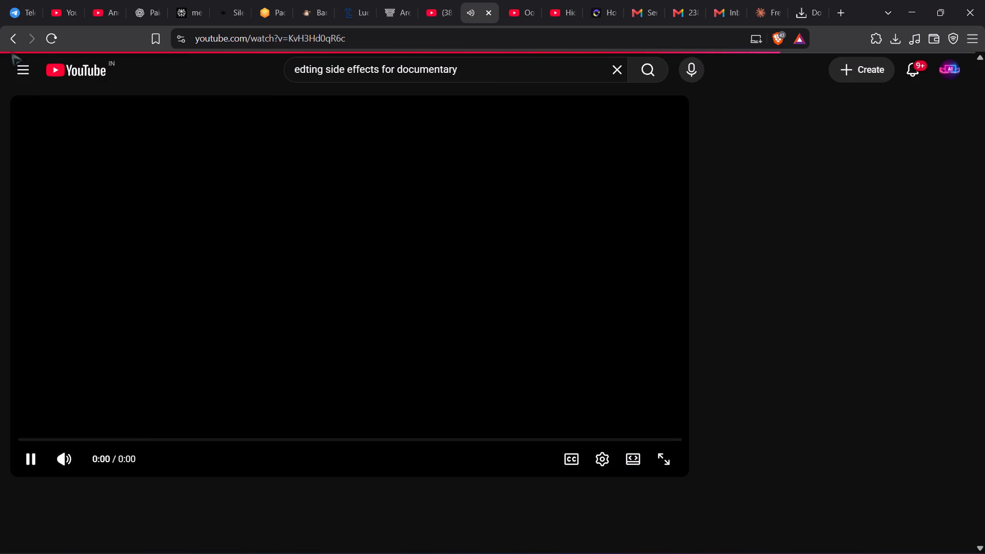
pyautogui.click(6, 33)
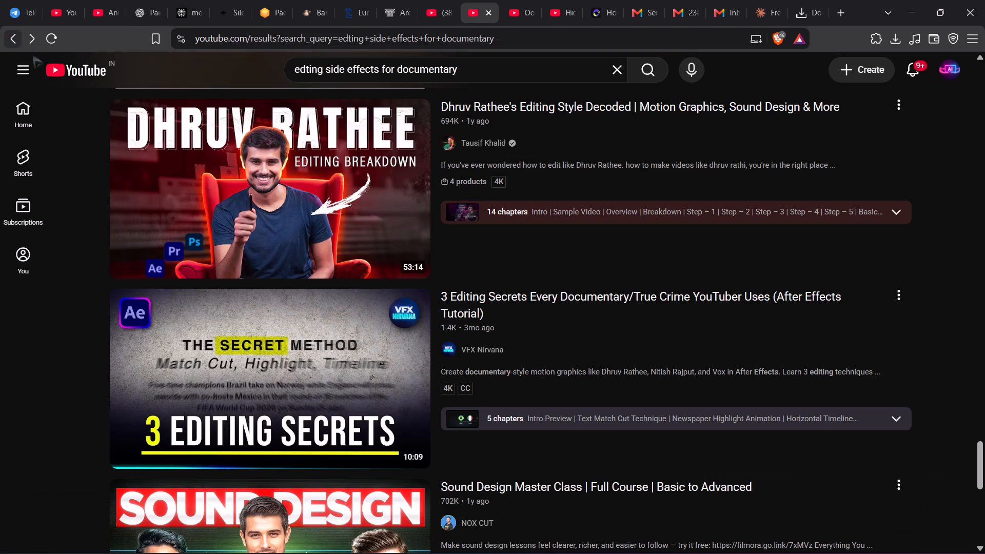
# Search YouTube for "edting side effects for documentary nitish rajput".
pyautogui.click(502, 88)
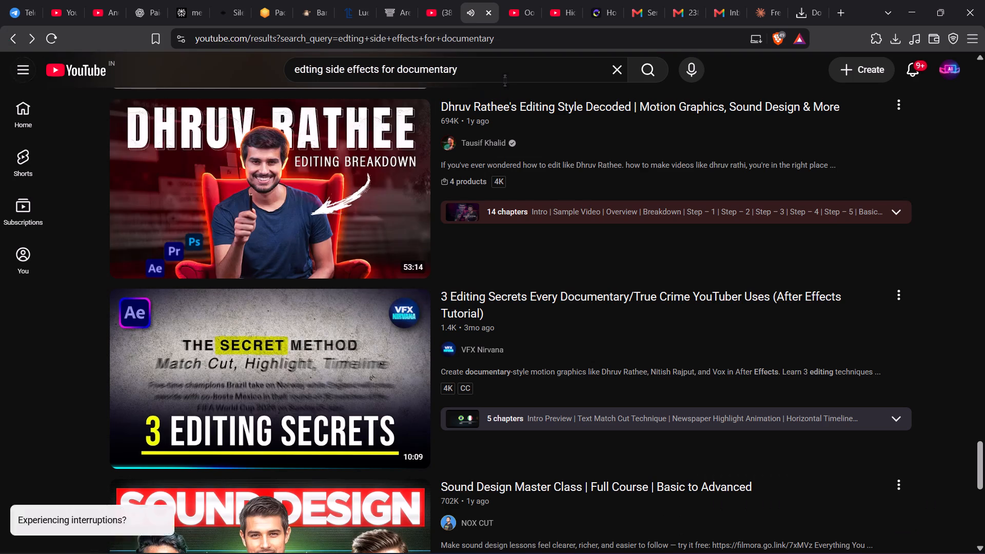
pyautogui.click(505, 80)
pyautogui.press('space')
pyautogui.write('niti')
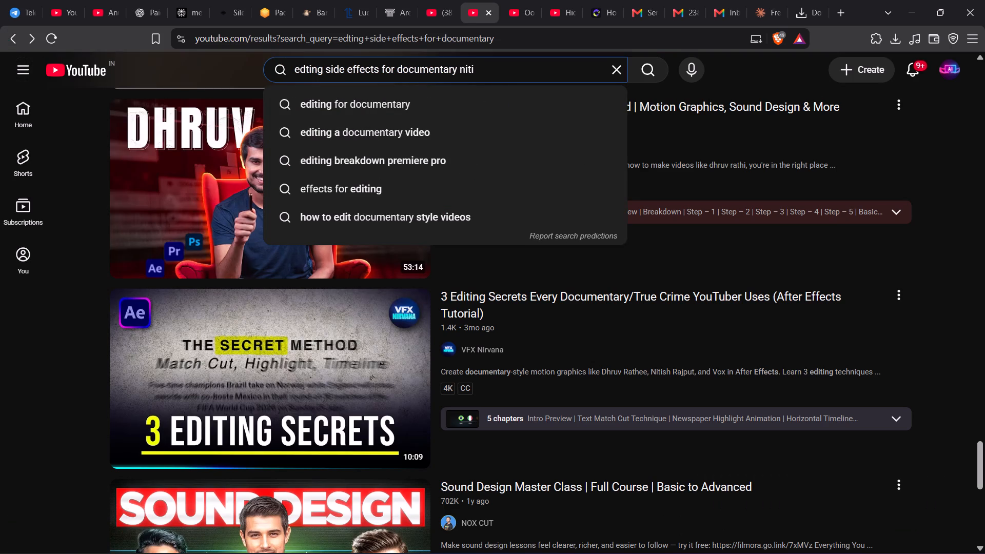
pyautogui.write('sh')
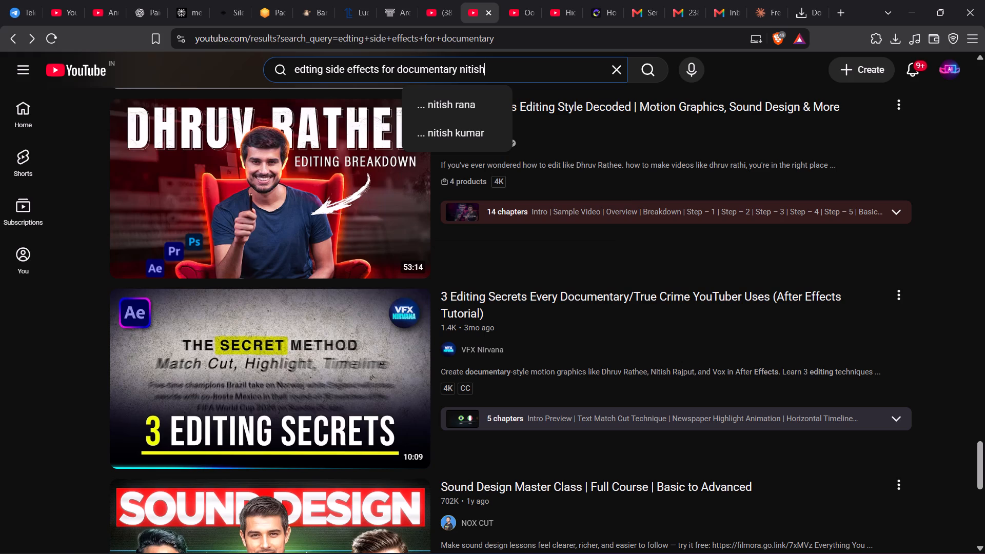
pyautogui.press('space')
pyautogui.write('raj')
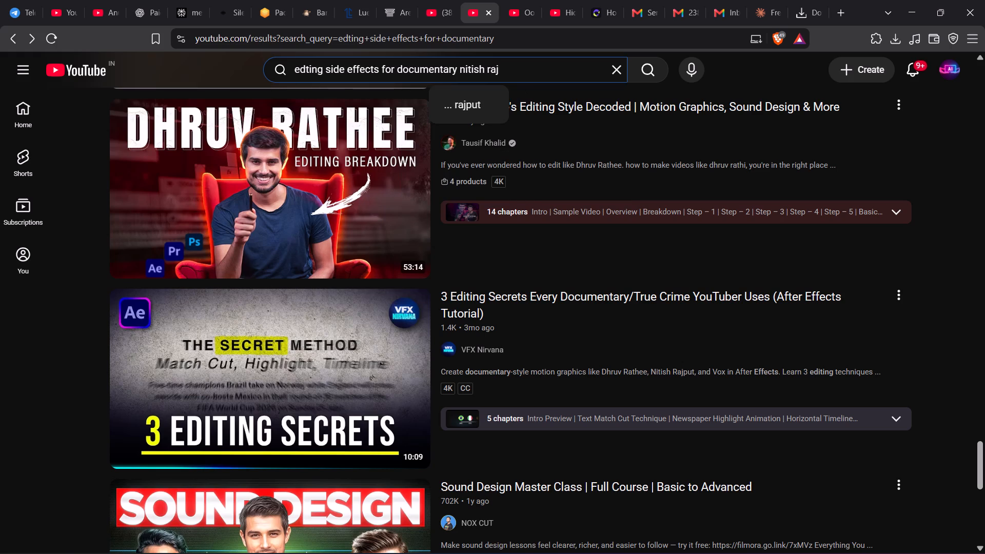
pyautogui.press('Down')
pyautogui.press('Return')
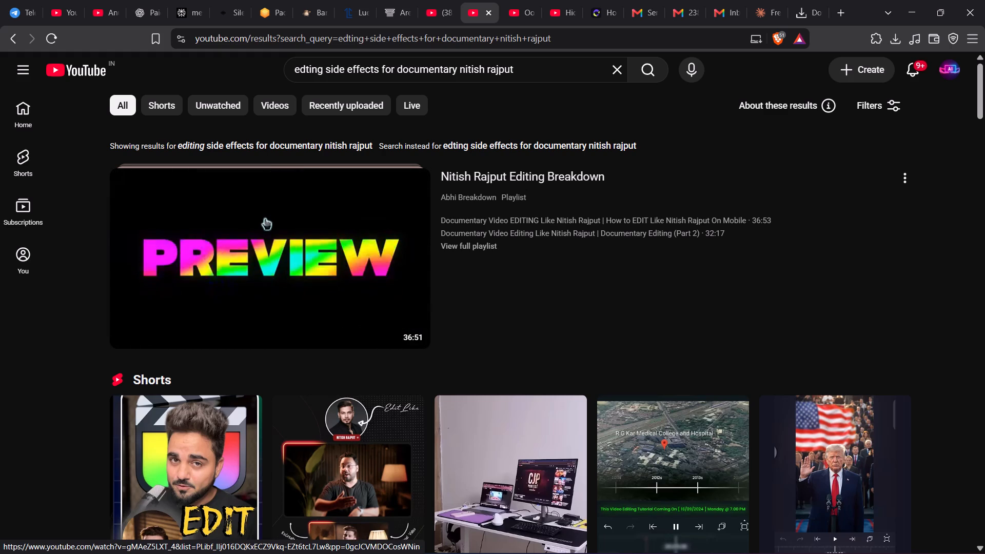
# Look through the search results for a Nitish Rajput style documentary editing or intro tutorial.
pyautogui.scroll(-1, 265, 218)
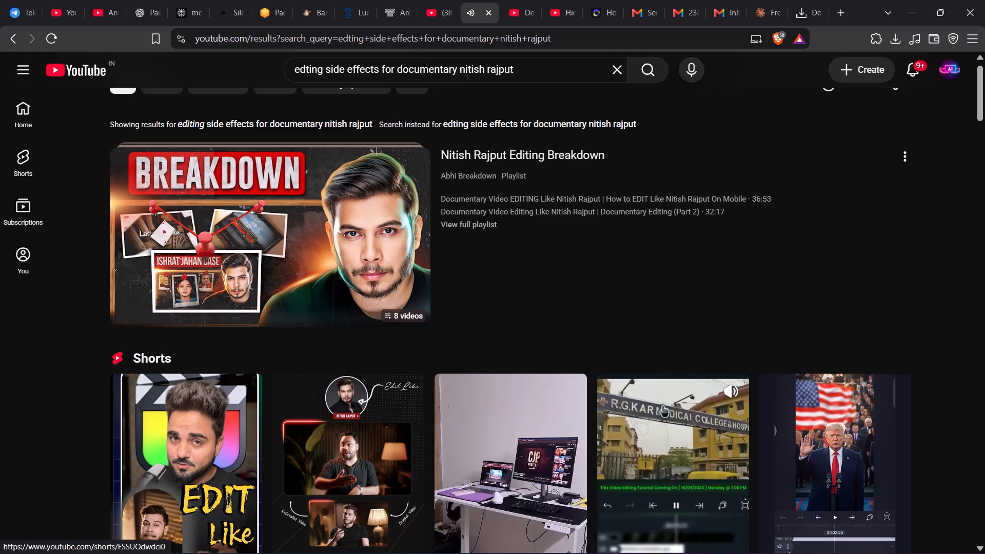
pyautogui.scroll(-2, 651, 426)
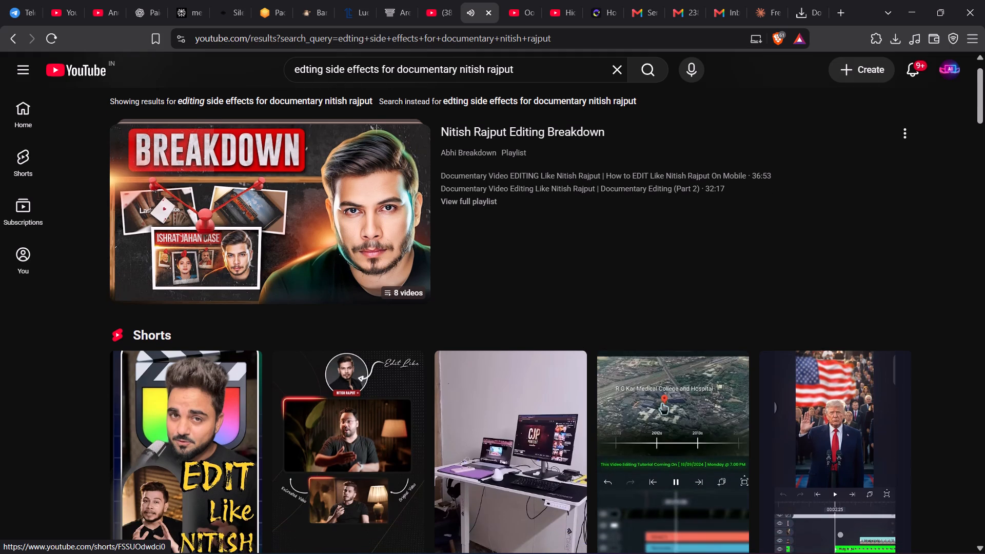
pyautogui.scroll(-5, 662, 402)
pyautogui.scroll(-20, 662, 402)
pyautogui.scroll(-20, 662, 402)
pyautogui.scroll(-20, 662, 402)
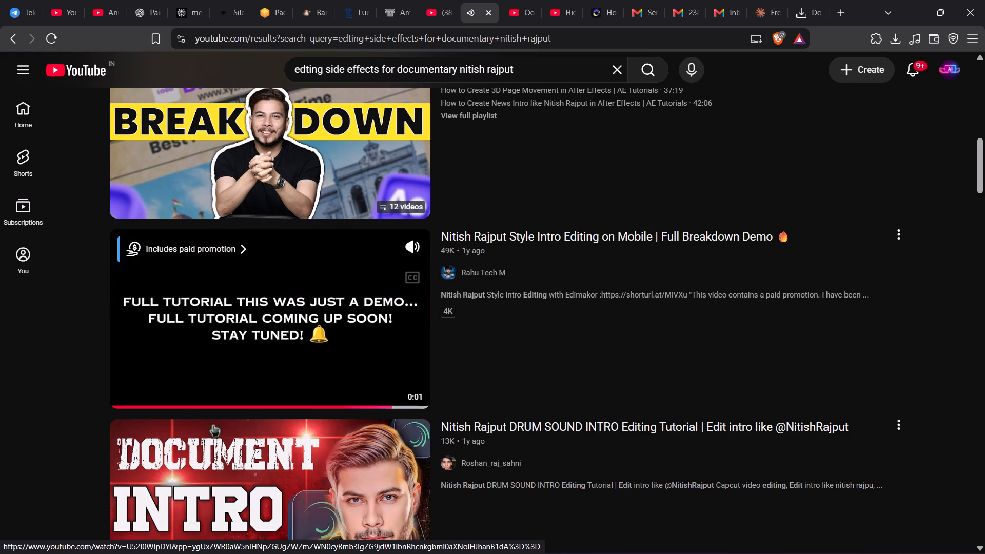
pyautogui.scroll(-9, 231, 449)
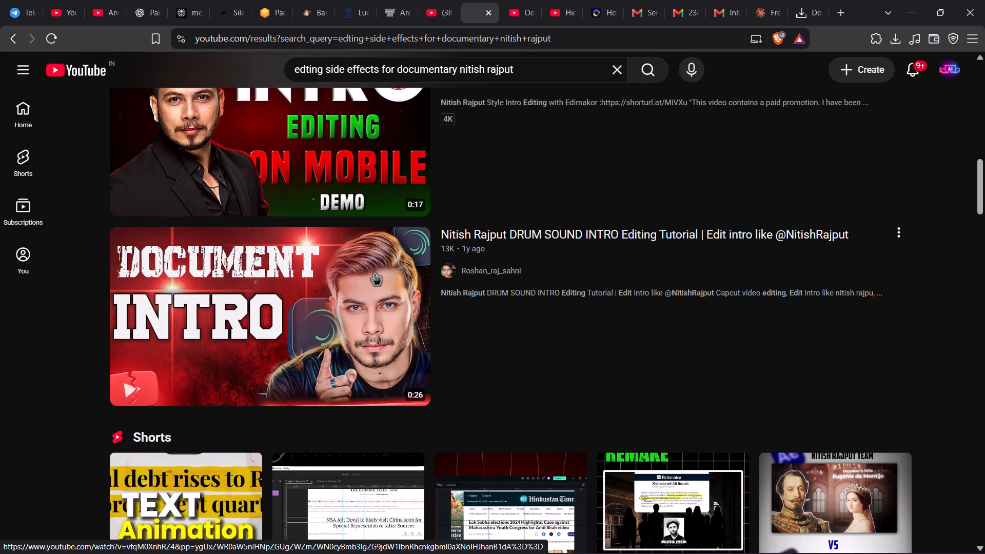
# Preview Nitish Rajput DRUM SOUND INTRO Editing Tutorial with sound on and captions off, open the video and pause it.
pyautogui.click(415, 245)
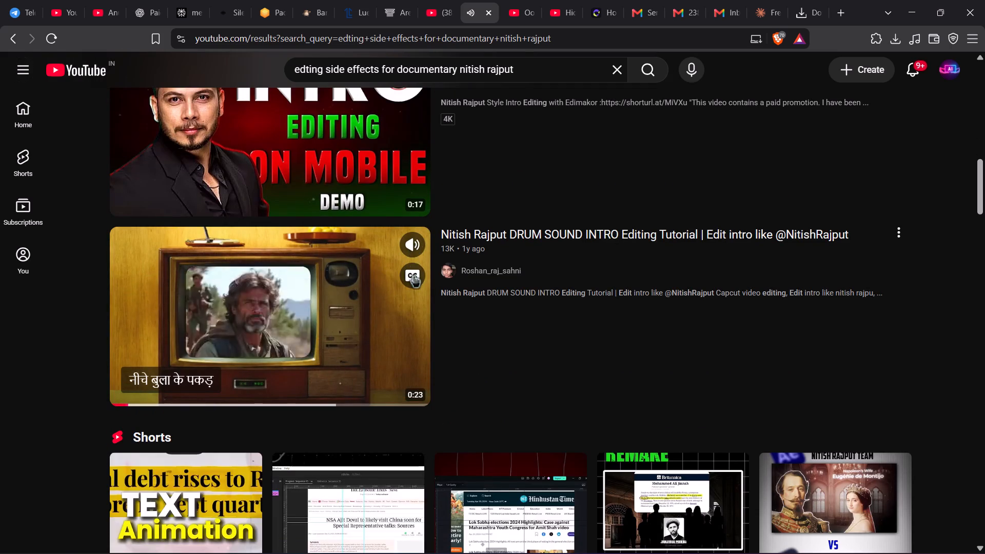
pyautogui.click(413, 275)
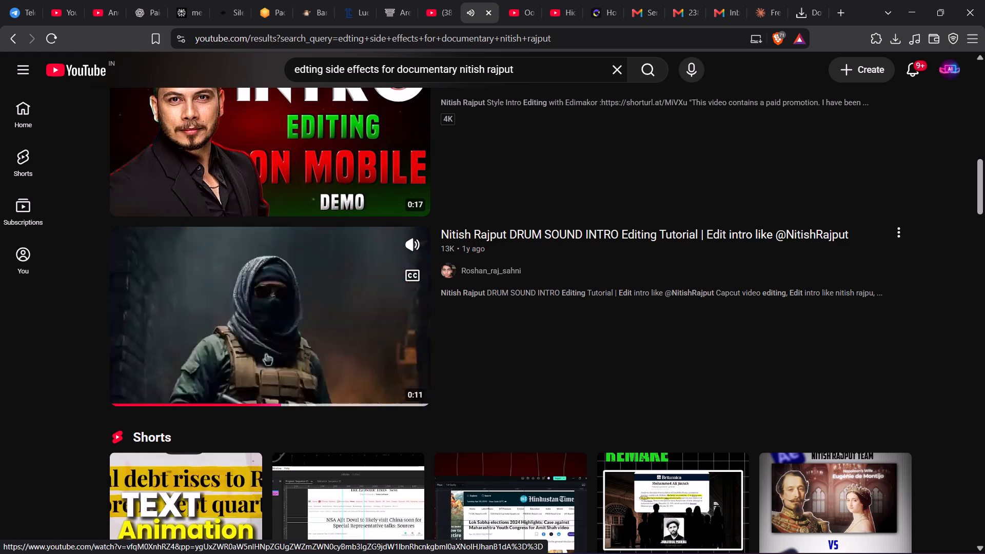
pyautogui.click(263, 339)
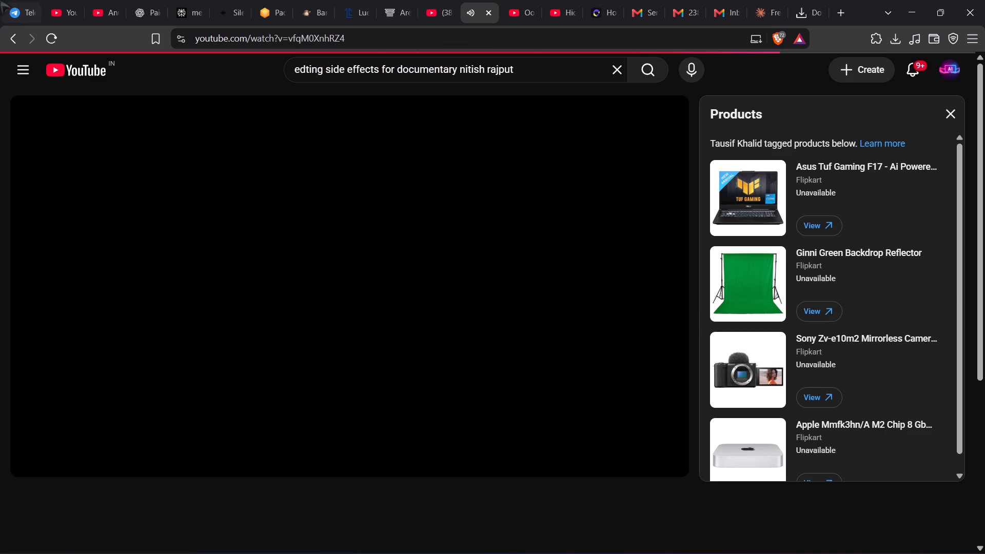
pyautogui.click(348, 299)
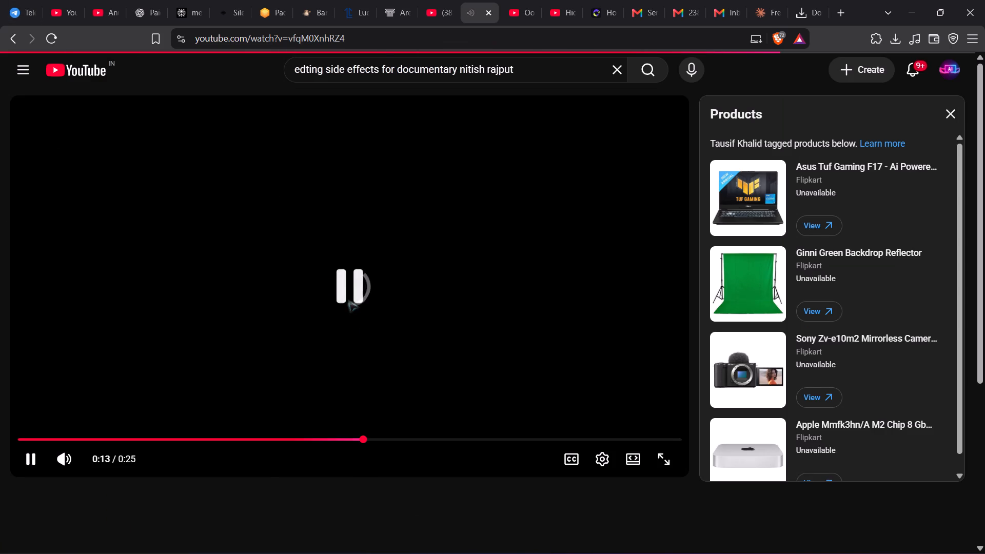
# Expand the drum sound intro video's description and examine it for the sound effect used.
pyautogui.scroll(-8, 342, 306)
pyautogui.click(256, 373)
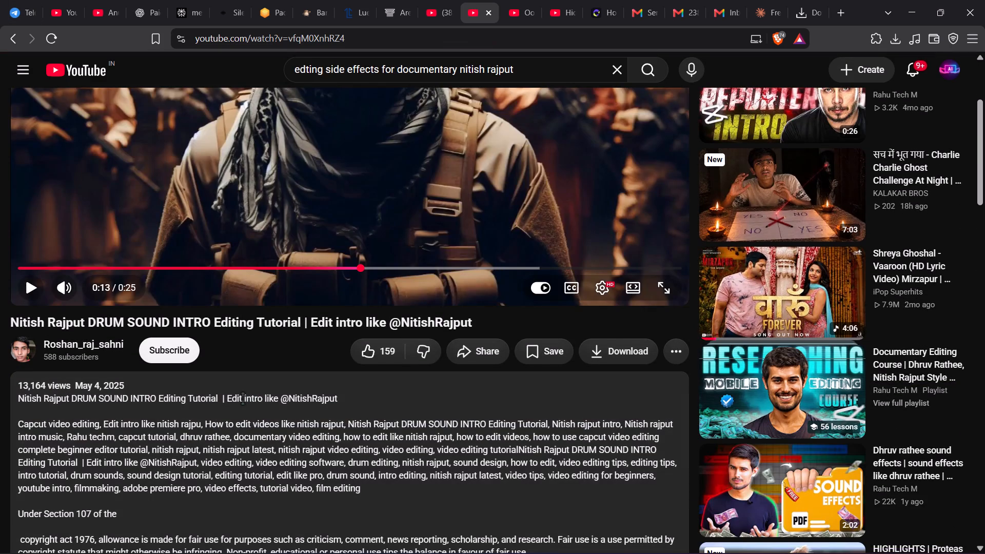
pyautogui.scroll(-9, 243, 398)
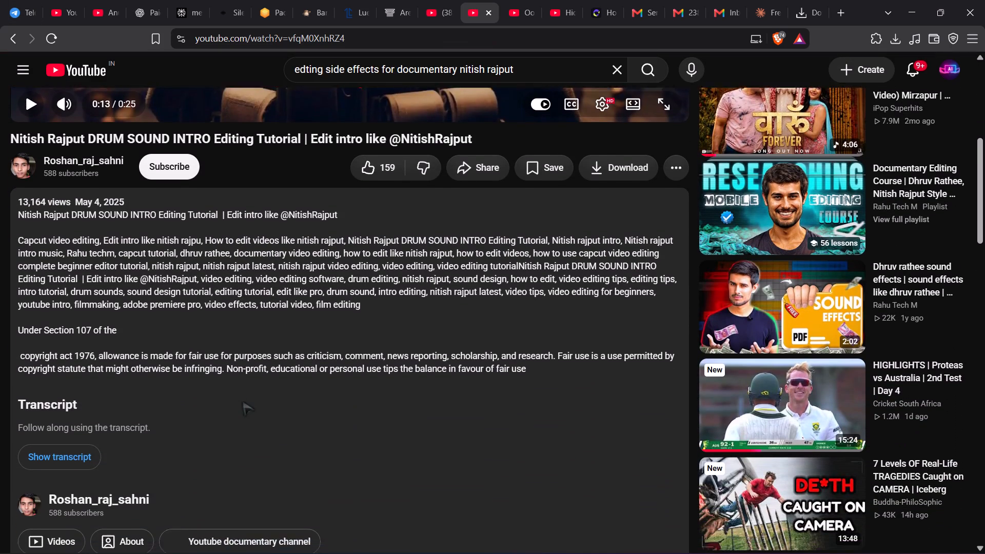
pyautogui.scroll(-4, 243, 402)
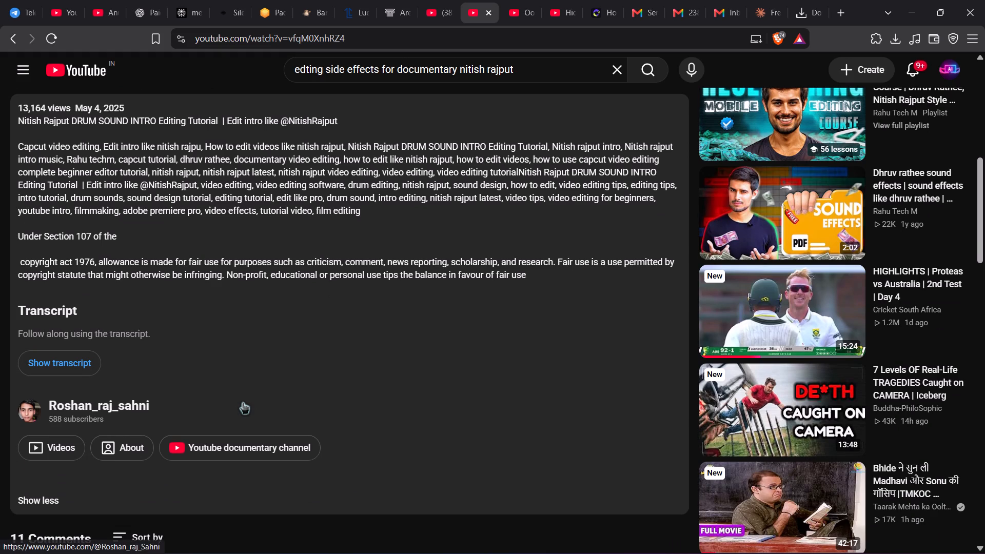
pyautogui.scroll(-1, 243, 402)
pyautogui.scroll(19, 243, 402)
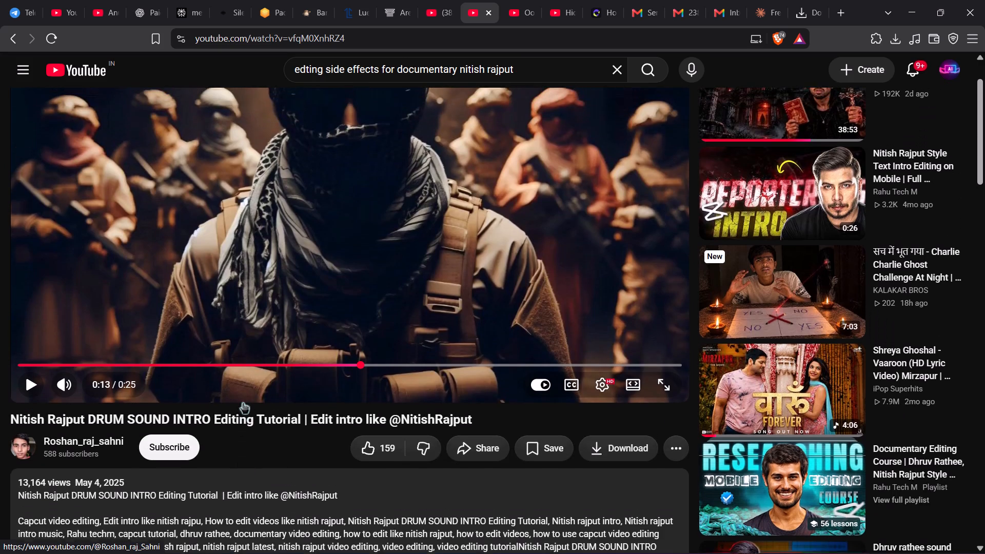
pyautogui.scroll(-17, 243, 402)
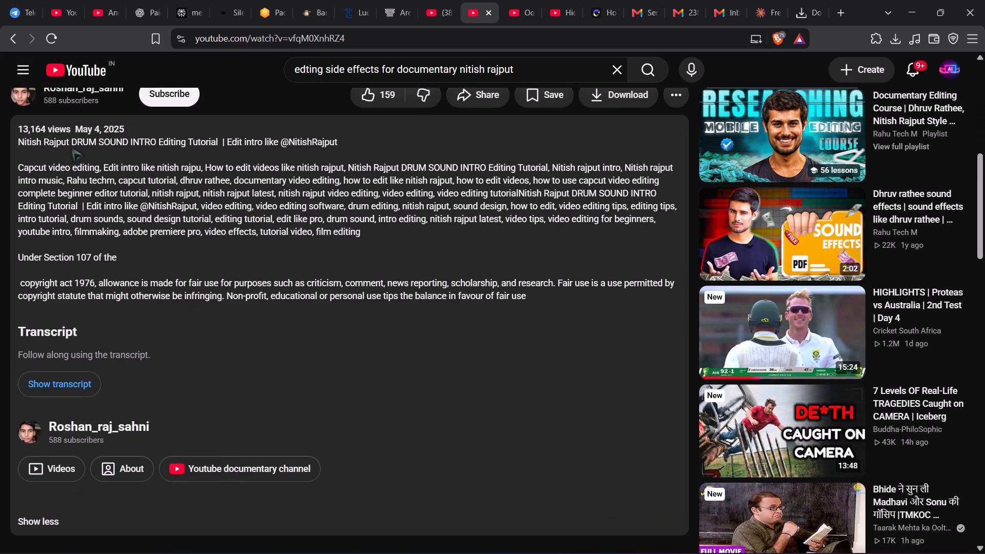
# Copy "DRUM SOUND" from the video description and search CapCut's sound effects for it.
pyautogui.moveTo(72, 143); pyautogui.dragTo(129, 146)
pyautogui.rightClick(122, 144)
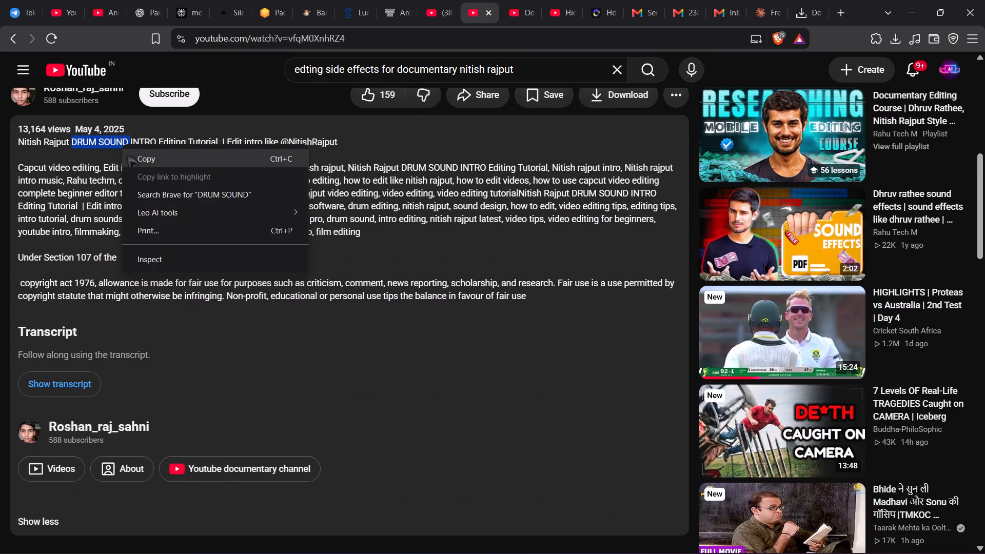
pyautogui.click(129, 155)
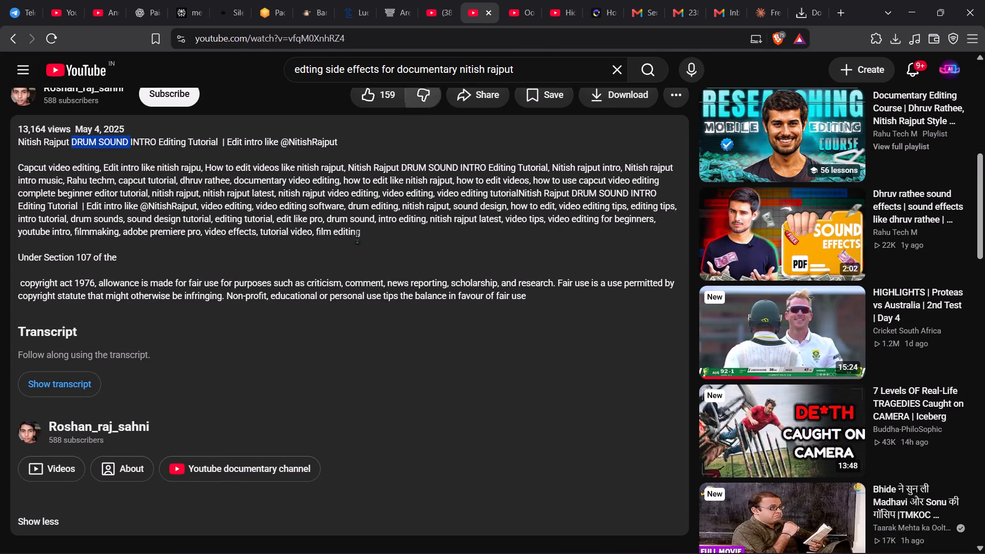
pyautogui.click(555, 547)
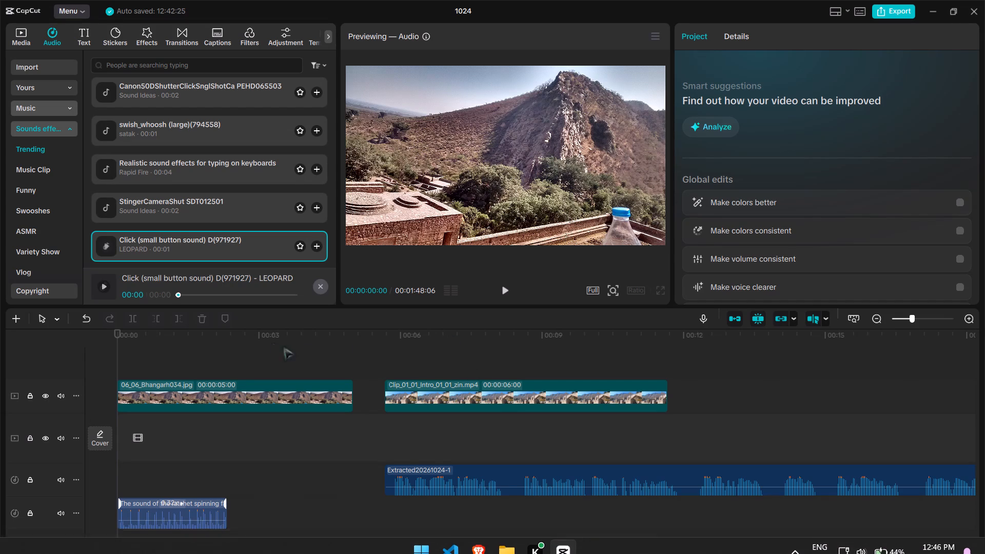
pyautogui.click(159, 66)
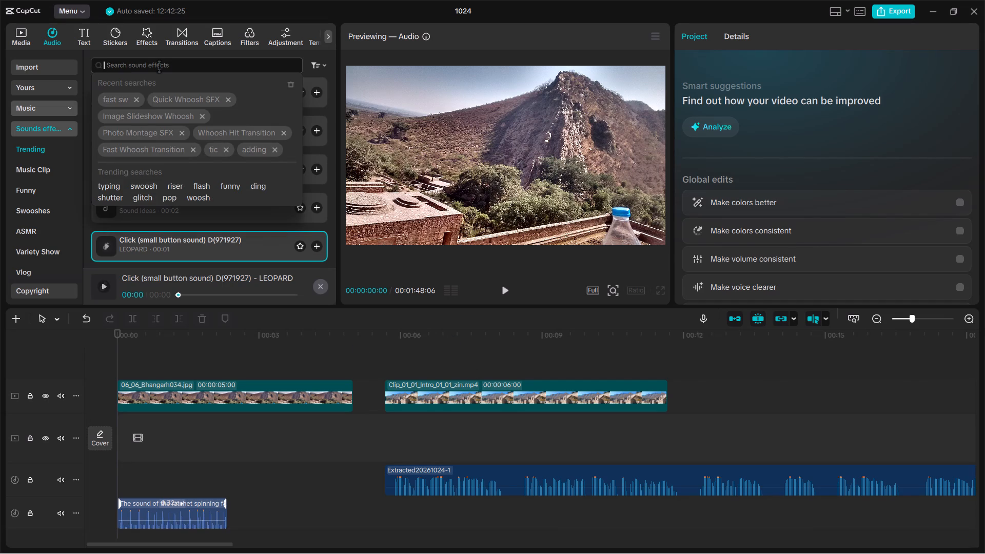
pyautogui.hotkey('ctrl', 'v')
pyautogui.press('Return')
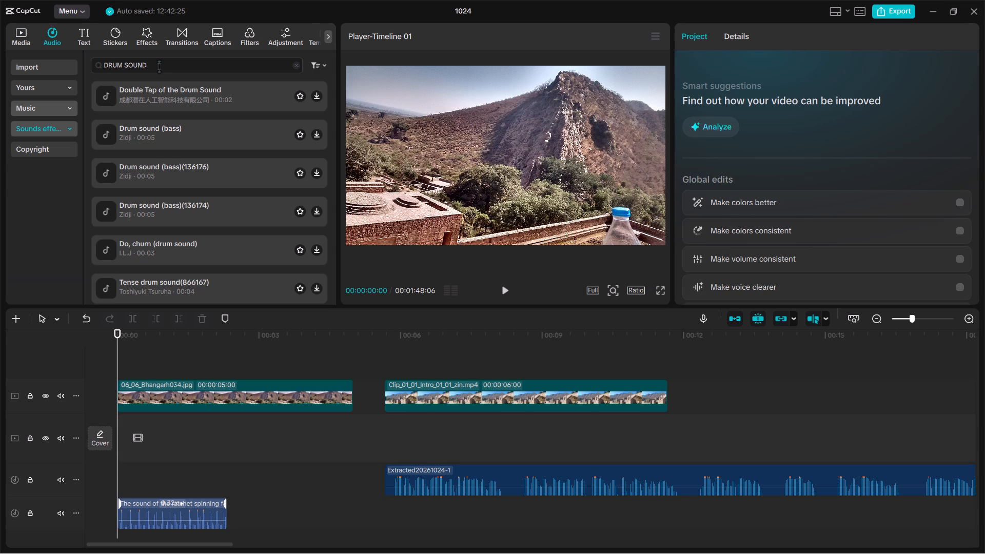
# Audition the first drum effects, including Double Tap of the Drum Sound, the Drum sound (bass) variants and Tense drum sound(866167).
pyautogui.click(156, 92)
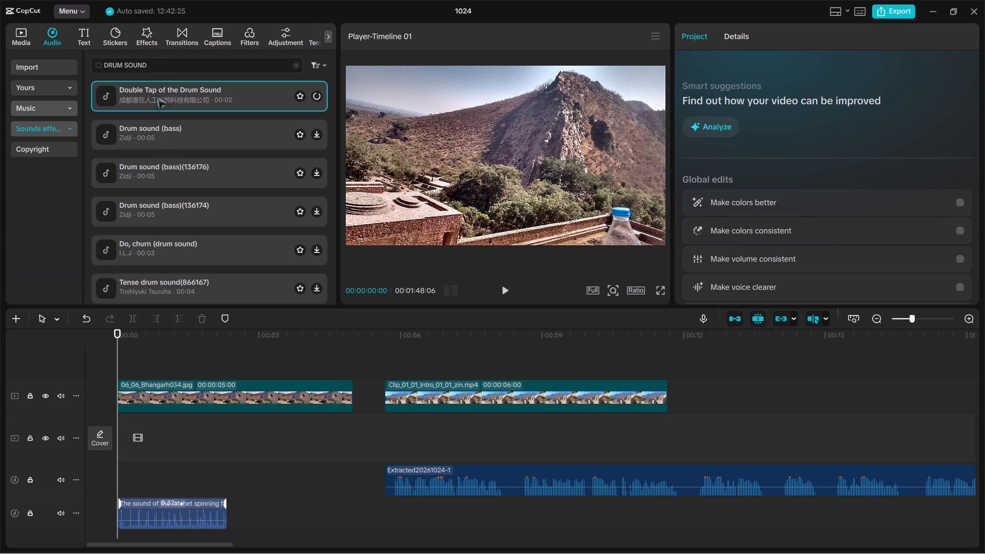
pyautogui.click(142, 130)
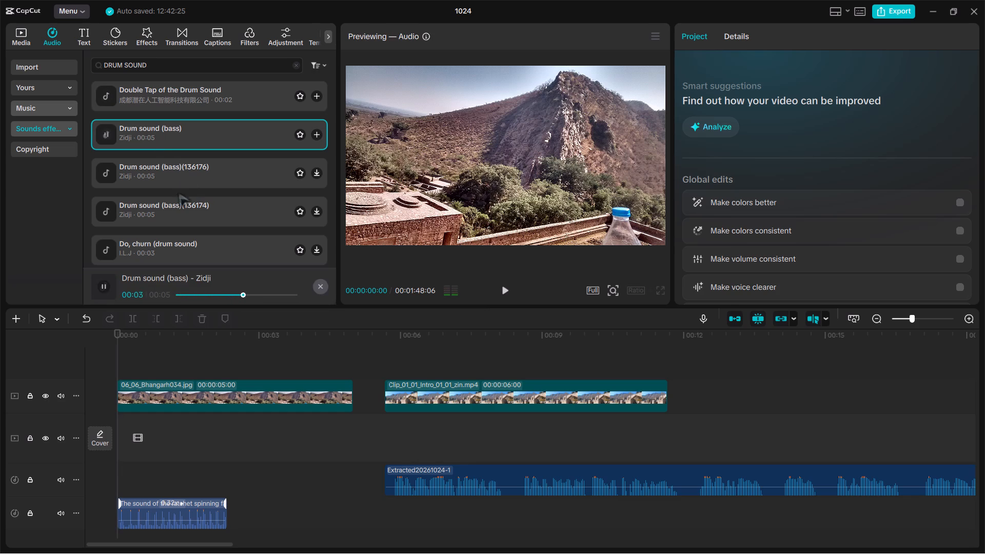
pyautogui.click(168, 169)
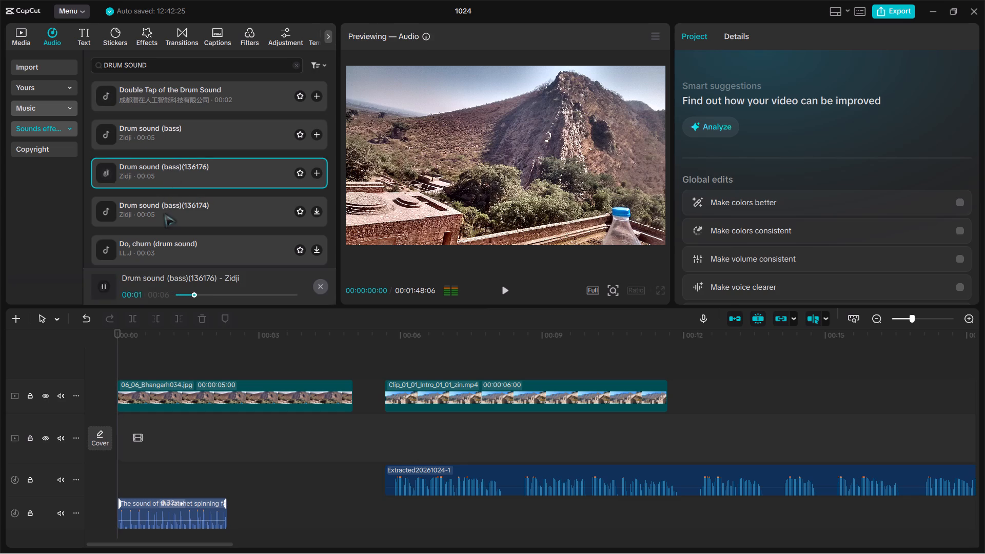
pyautogui.click(164, 213)
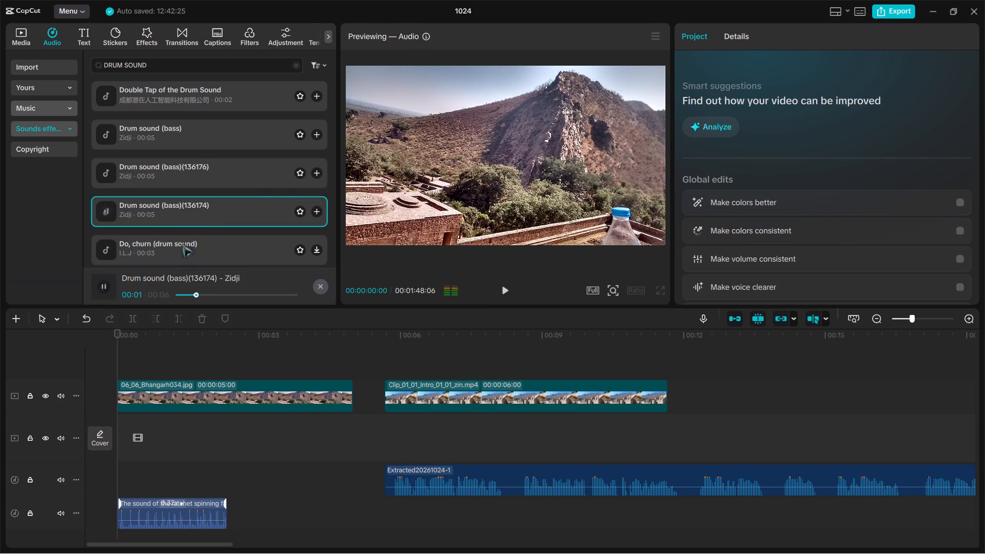
pyautogui.scroll(-2, 284, 188)
pyautogui.click(213, 135)
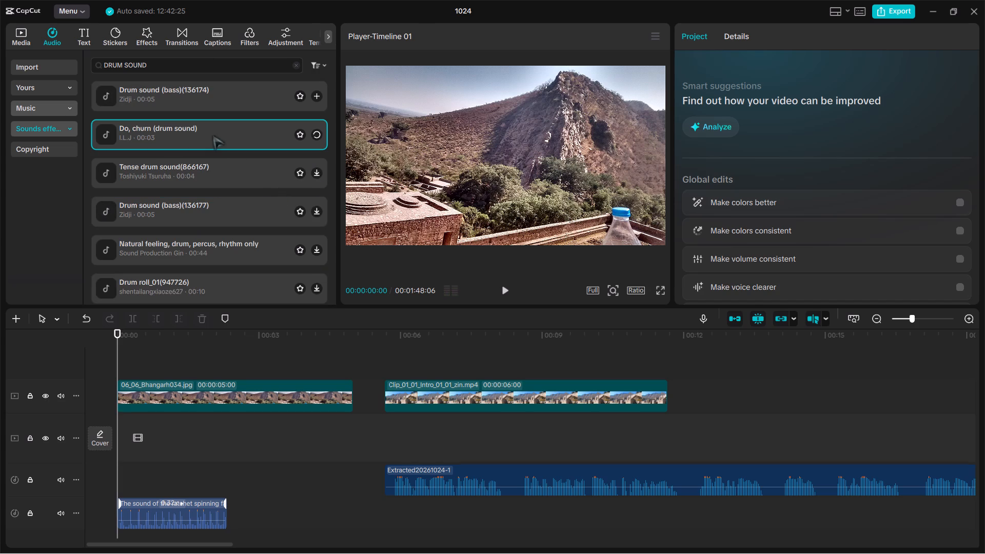
pyautogui.click(176, 166)
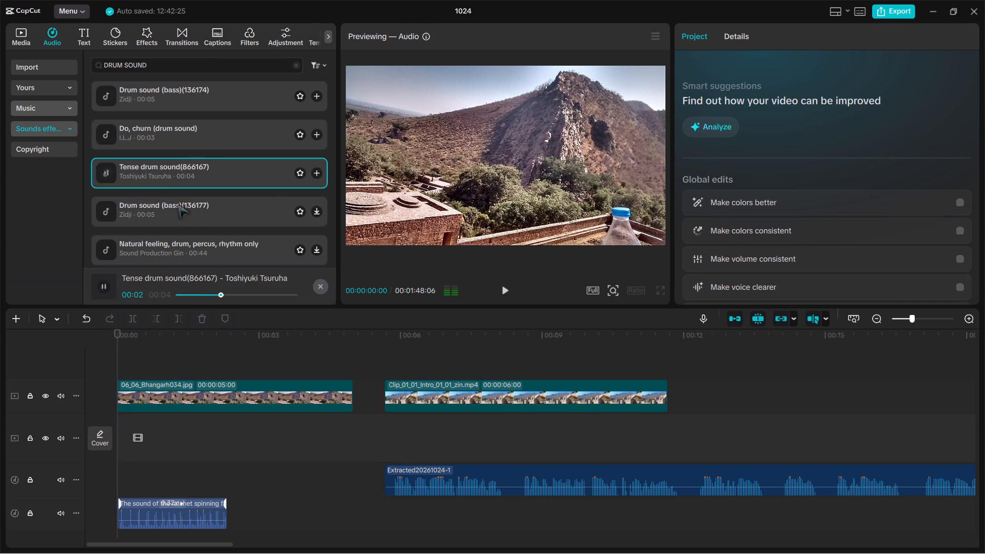
pyautogui.click(178, 205)
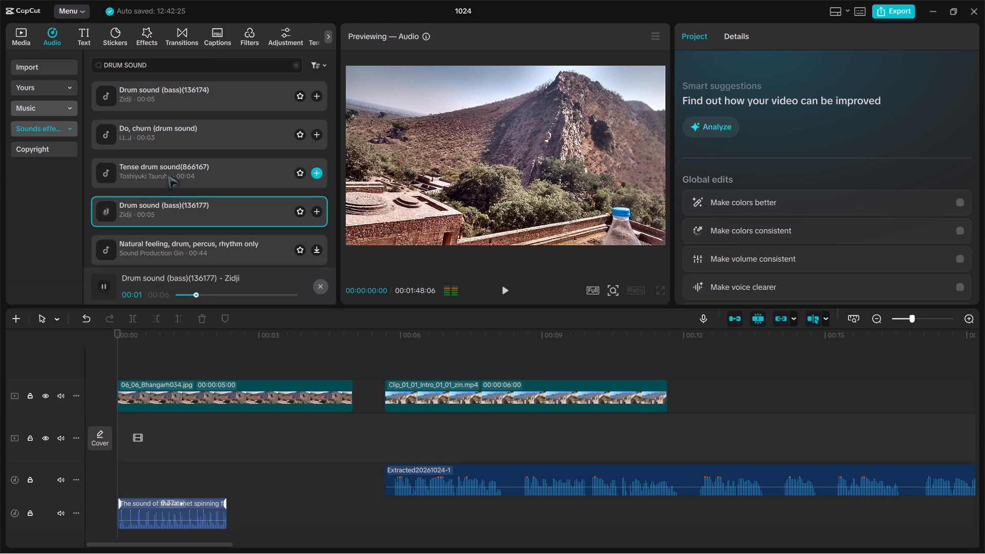
pyautogui.click(168, 175)
# Audition more drum effects in the results, from Natural feeling, drum, percus, rhythm only through Drum sound (bass)(136175).
pyautogui.scroll(-1, 200, 235)
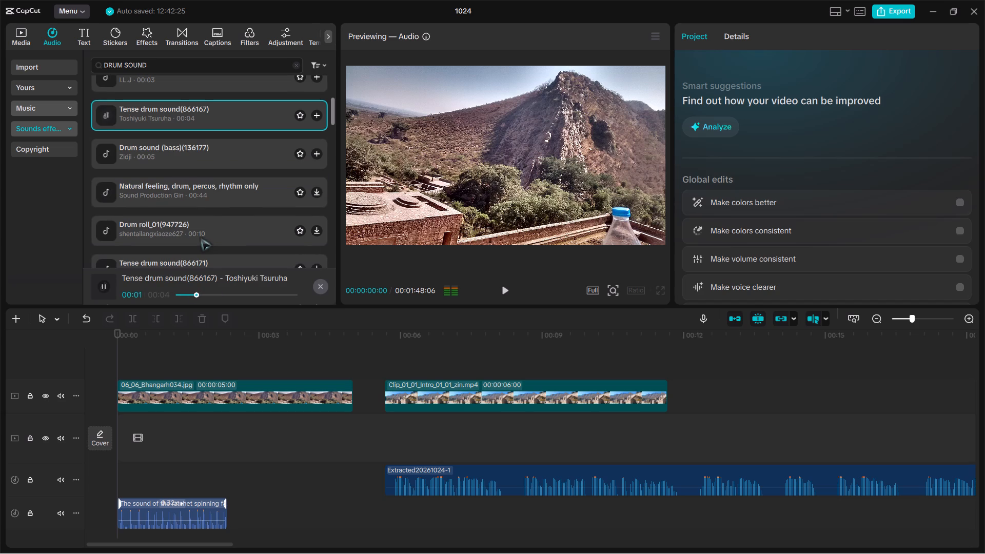
pyautogui.click(198, 189)
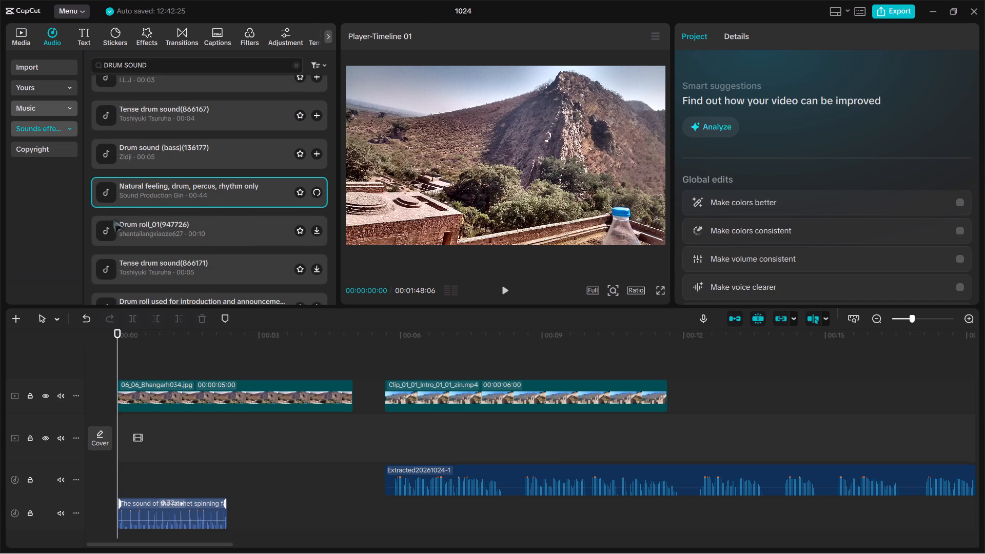
pyautogui.click(162, 226)
pyautogui.scroll(-1, 287, 192)
pyautogui.click(171, 205)
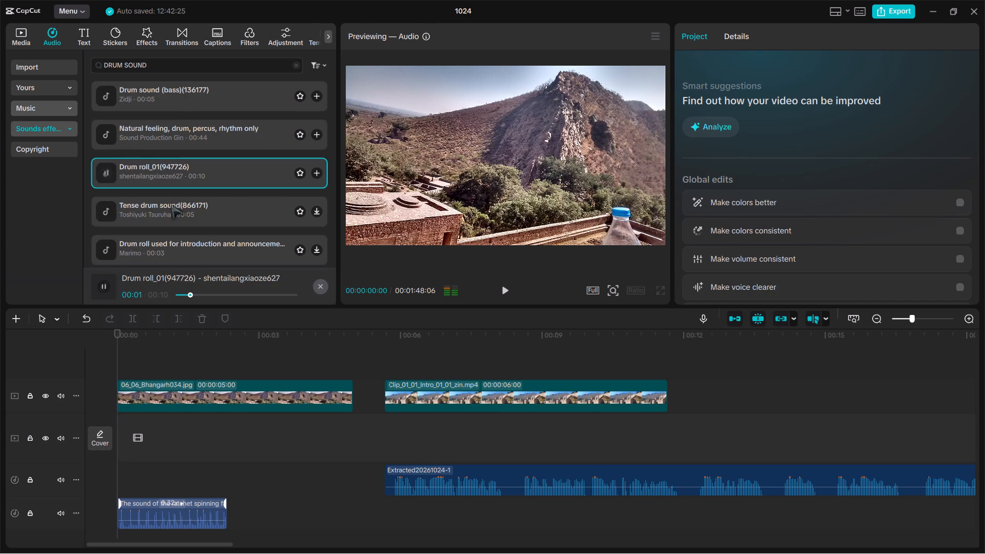
pyautogui.hscroll(1, 171, 205)
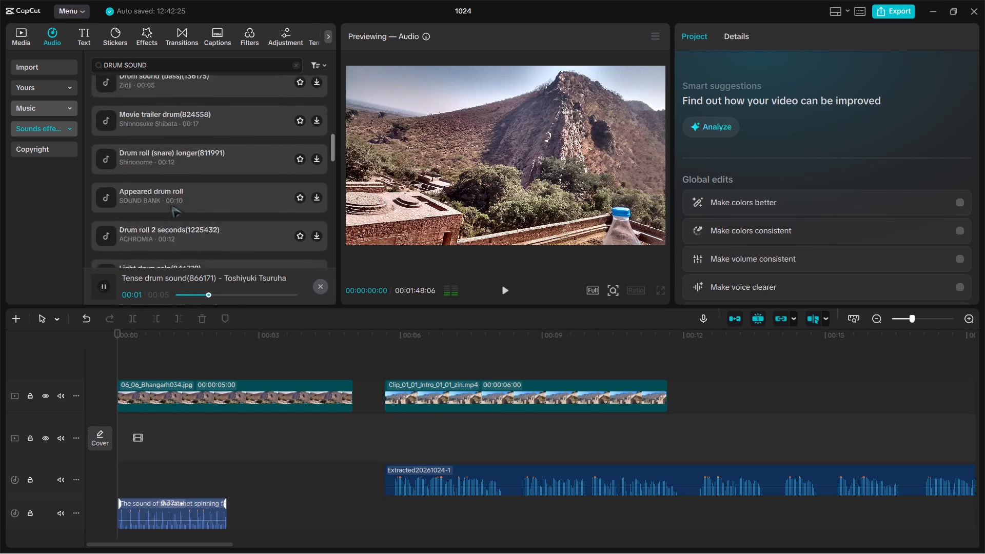
pyautogui.hscroll(1, 171, 205)
pyautogui.click(171, 205)
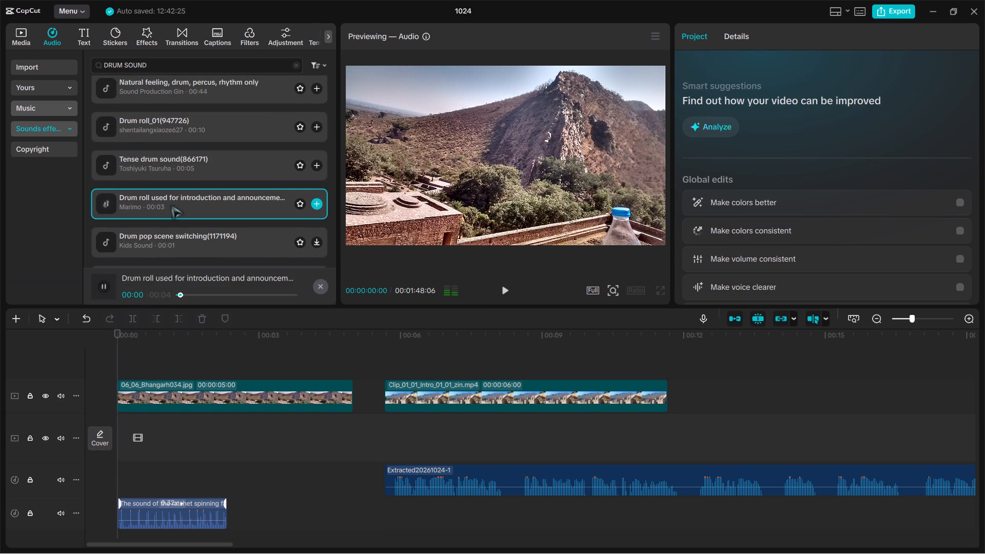
pyautogui.scroll(-1, 171, 202)
pyautogui.click(163, 157)
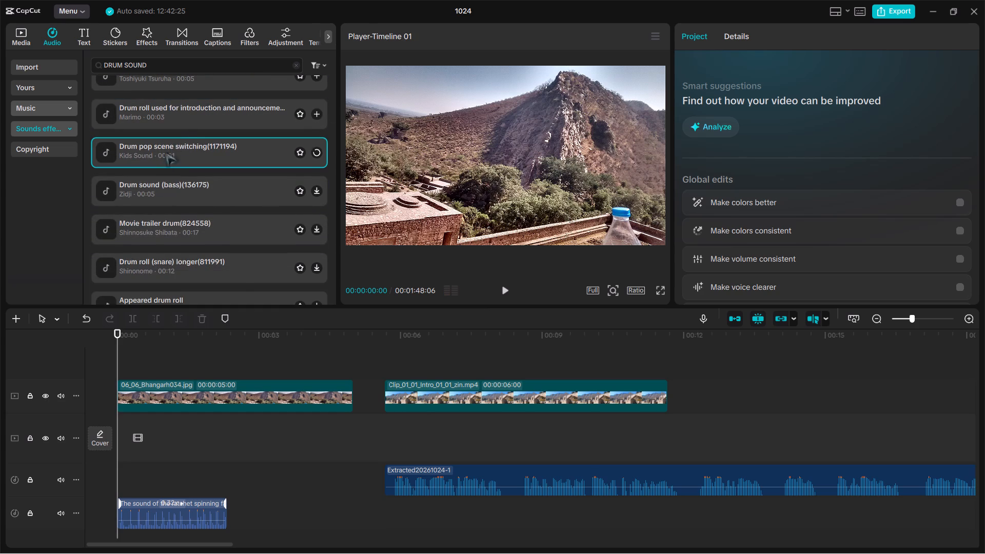
pyautogui.click(183, 187)
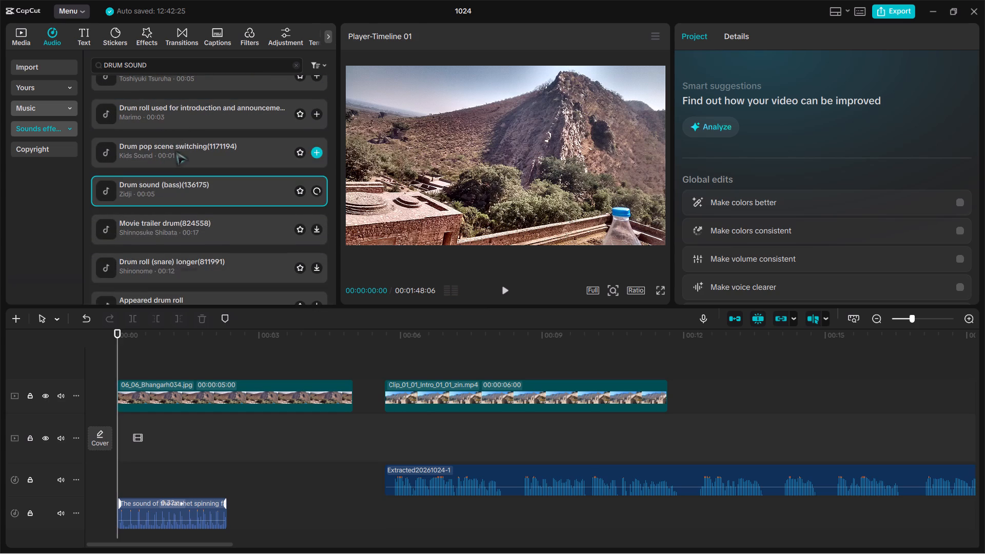
pyautogui.moveTo(176, 151); pyautogui.dragTo(171, 152)
pyautogui.scroll(-1, 86, 211)
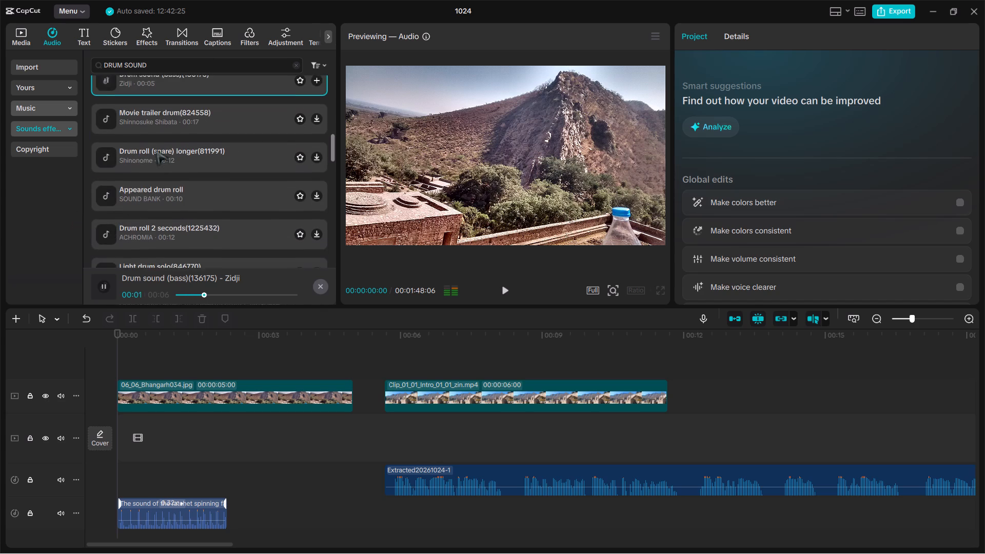
# Audition further drum effects, from Movie trailer drum(824558) through the drum rolls and solos to Dodon! Drum sound 2.
pyautogui.scroll(-1, 156, 151)
pyautogui.click(164, 111)
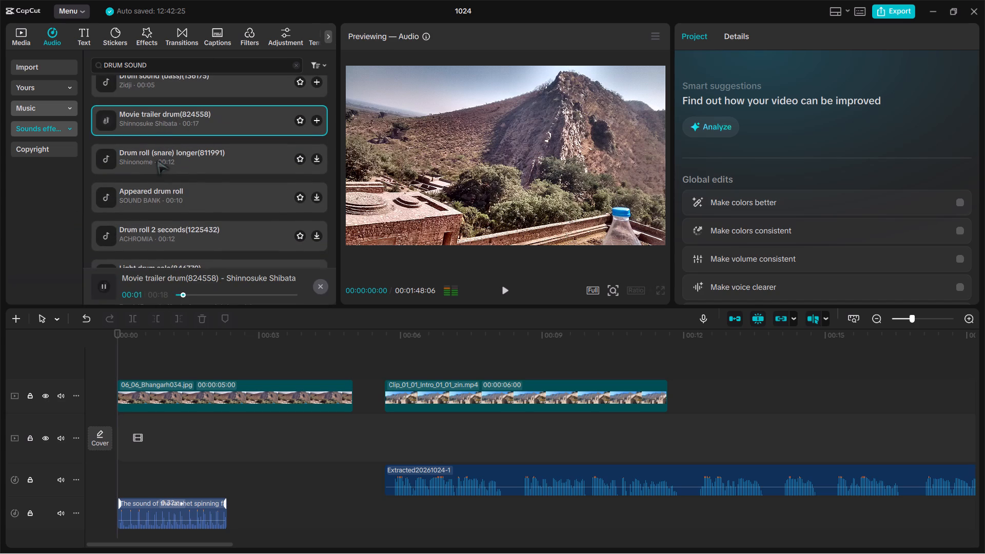
pyautogui.click(157, 161)
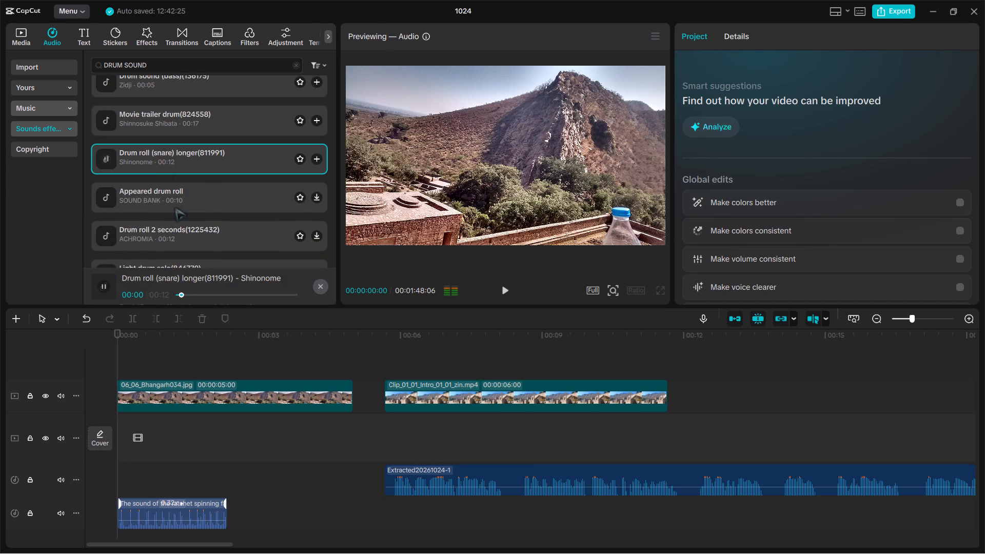
pyautogui.click(173, 196)
pyautogui.click(178, 224)
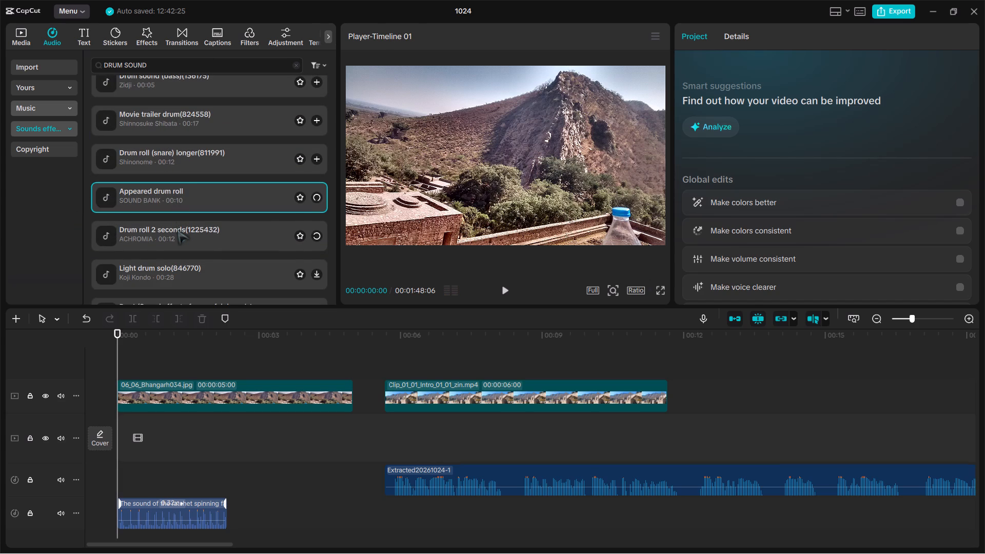
pyautogui.click(178, 230)
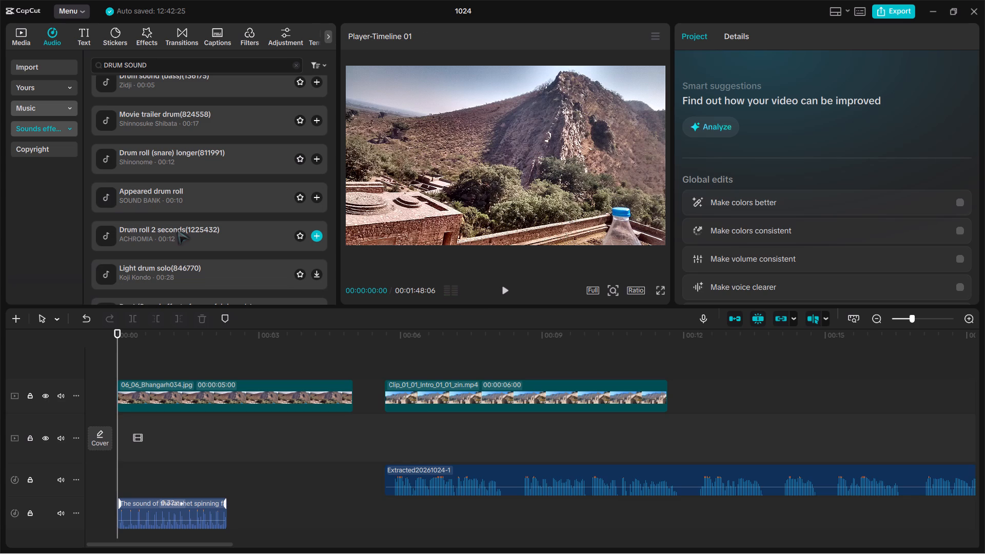
pyautogui.click(178, 230)
pyautogui.scroll(-1, 178, 230)
pyautogui.click(148, 162)
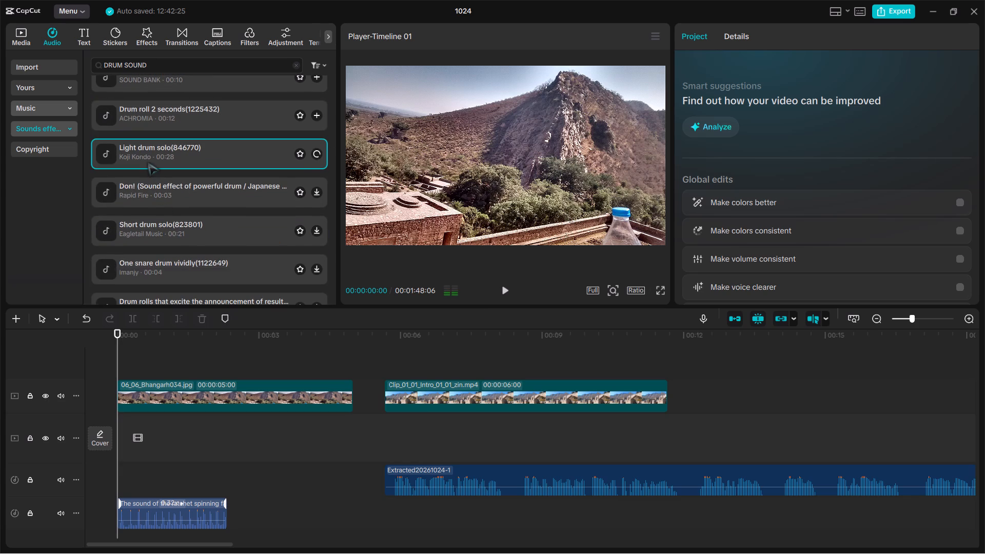
pyautogui.click(170, 225)
pyautogui.scroll(-1, 170, 225)
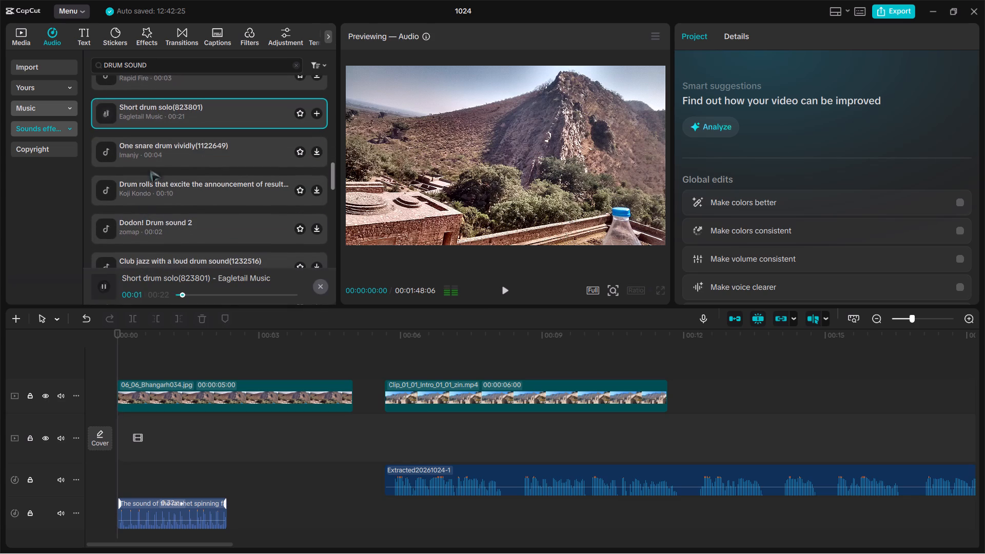
pyautogui.click(162, 211)
pyautogui.click(155, 192)
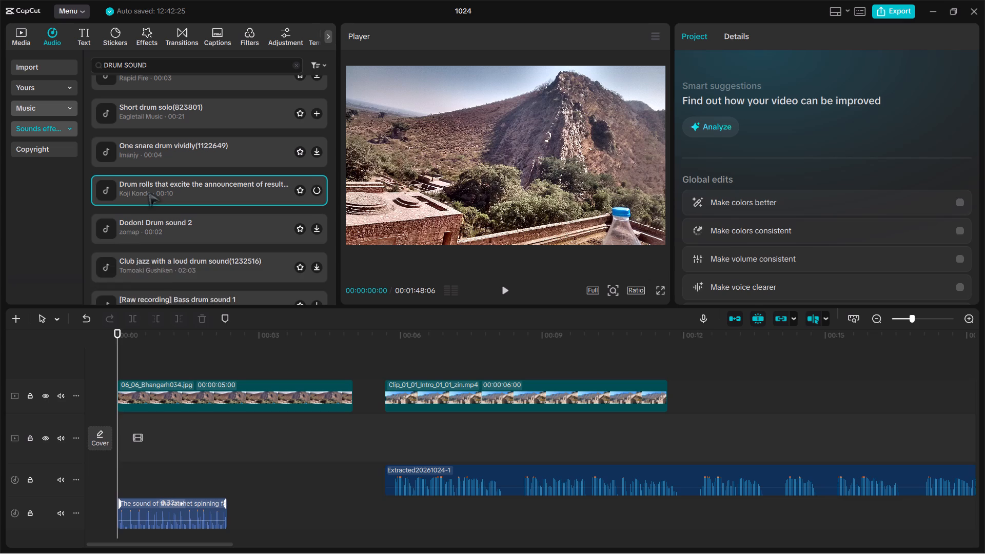
pyautogui.click(132, 228)
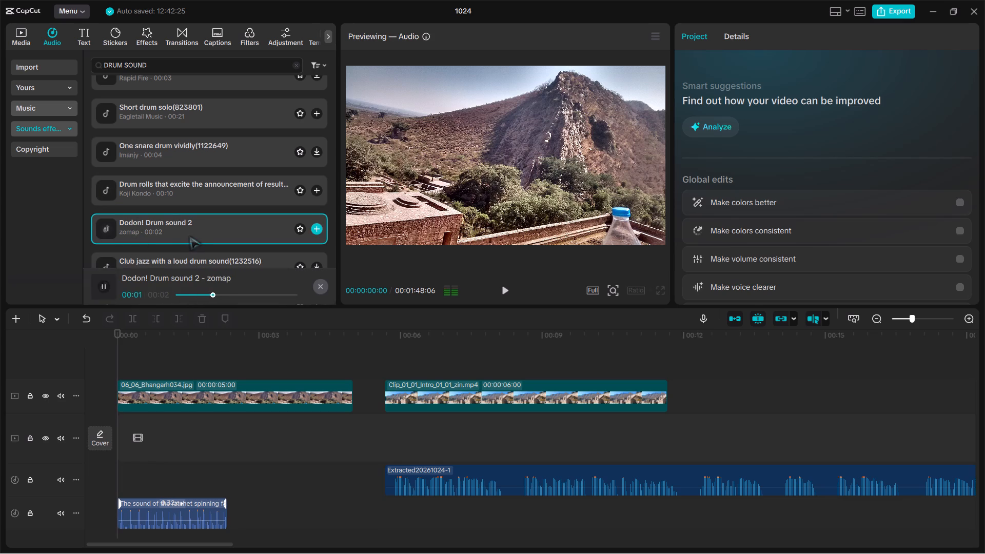
# Clear the sound effects search and rerun the recent DRUM SOUND search.
pyautogui.scroll(4, 173, 160)
pyautogui.click(154, 65)
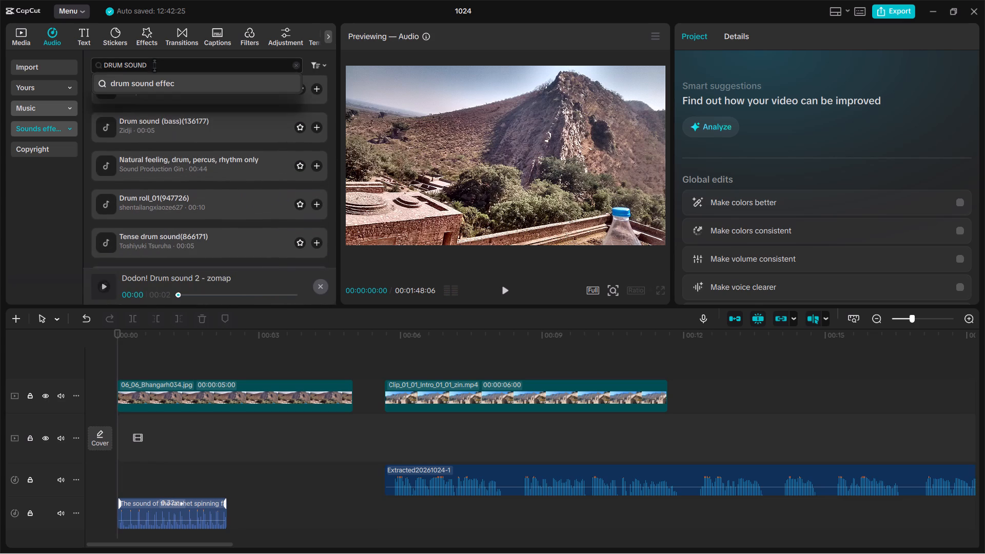
pyautogui.press('BackSpace')
pyautogui.press('BackSpace')
pyautogui.press('BackSpace')
pyautogui.press('BackSpace')
pyautogui.press('BackSpace')
pyautogui.press('BackSpace')
pyautogui.press('BackSpace')
pyautogui.press('BackSpace')
pyautogui.press('BackSpace')
pyautogui.press('BackSpace')
pyautogui.press('BackSpace')
pyautogui.press('BackSpace')
pyautogui.press('BackSpace')
pyautogui.press('BackSpace')
pyautogui.press('BackSpace')
pyautogui.press('BackSpace')
pyautogui.press('BackSpace')
pyautogui.press('BackSpace')
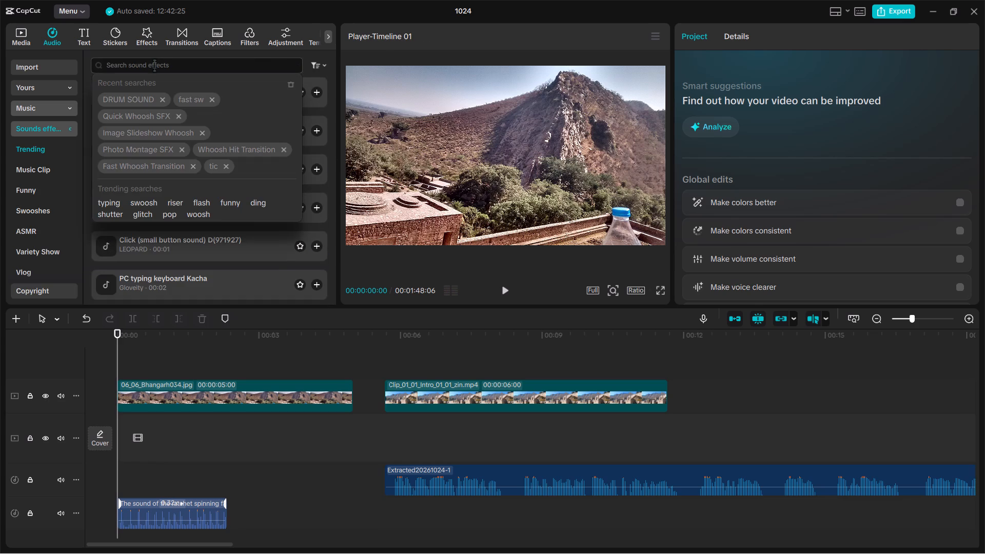
pyautogui.click(131, 96)
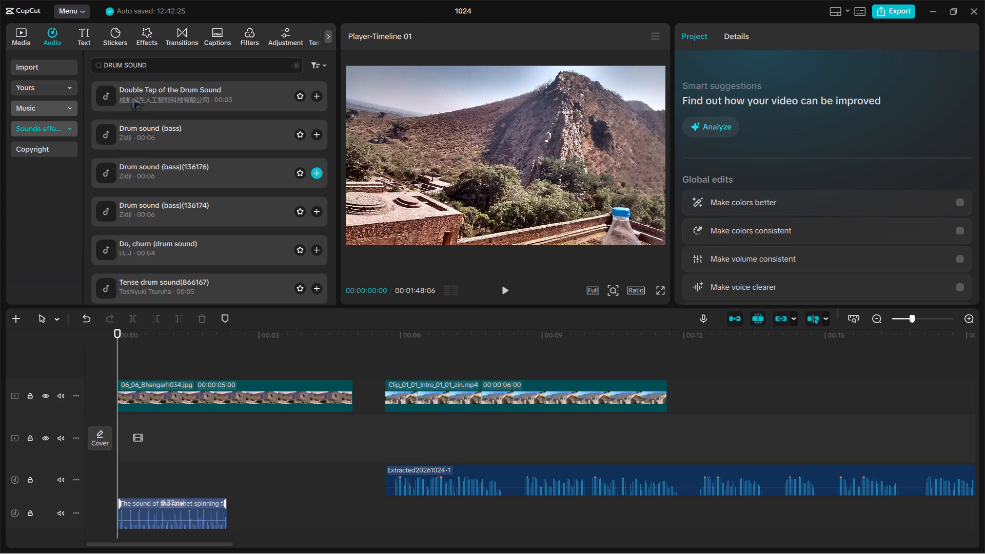
# Audition Double Tap of the Drum Sound, Drum sound (bass) and Drum sound (bass)(136176) again for comparison.
pyautogui.scroll(1, 131, 96)
pyautogui.click(131, 96)
pyautogui.click(143, 133)
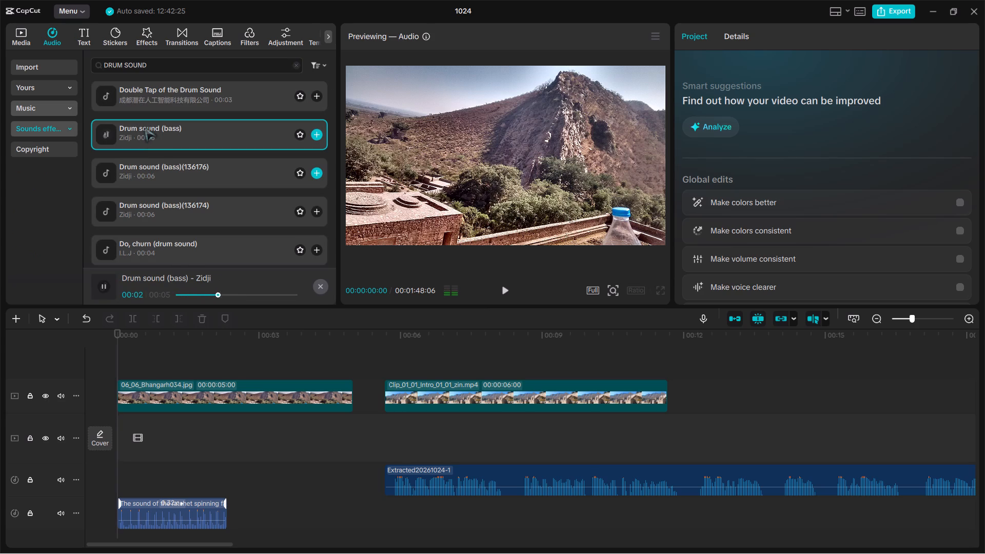
pyautogui.click(154, 98)
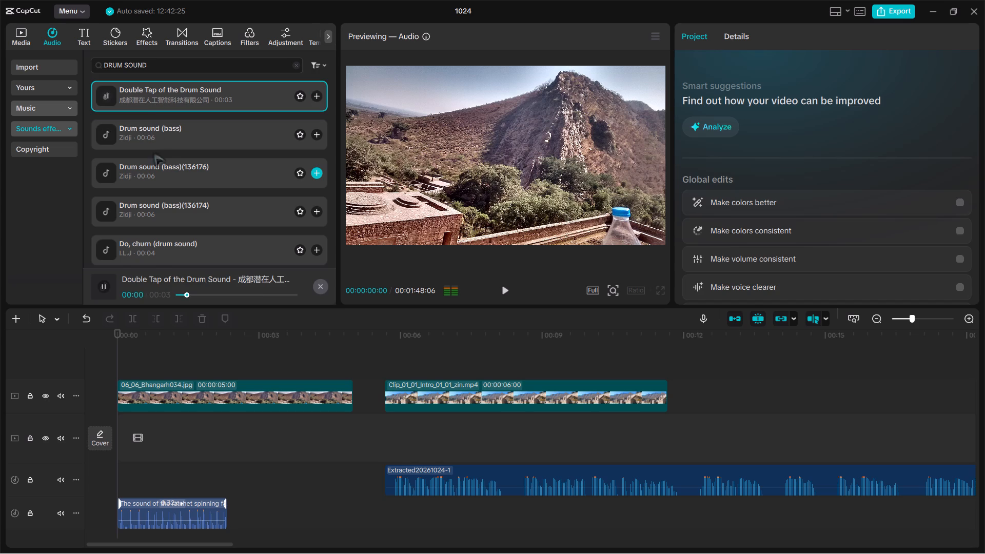
pyautogui.click(154, 171)
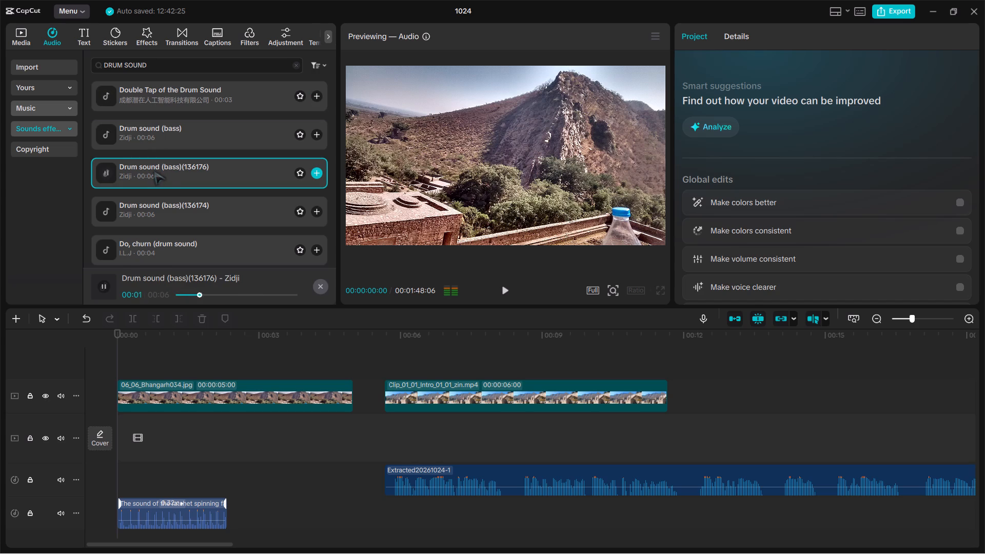
# Place Drum sound (bass)(136176) at the start of the timeline on its own audio track above the ratchet sound.
pyautogui.moveTo(165, 176); pyautogui.dragTo(136, 474)
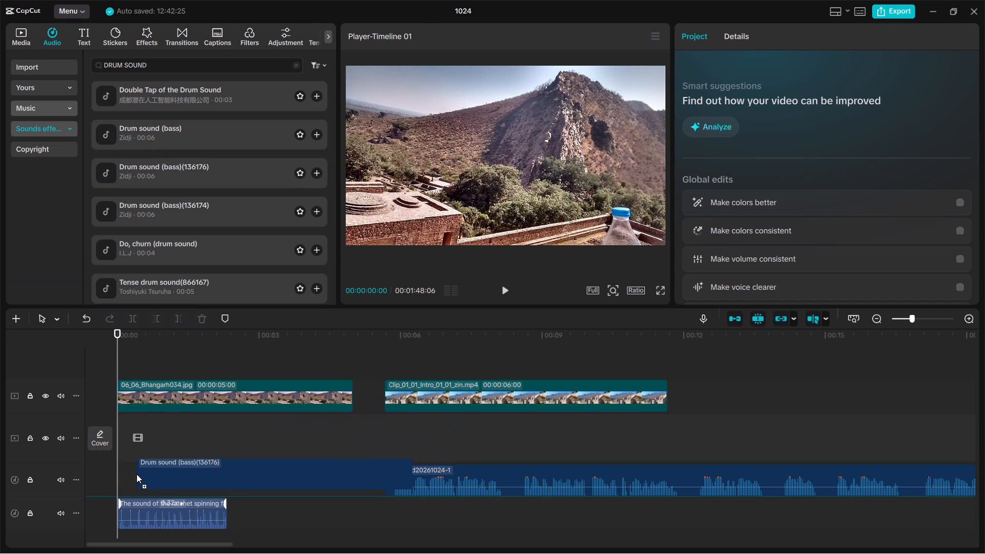
pyautogui.moveTo(136, 474); pyautogui.dragTo(113, 479)
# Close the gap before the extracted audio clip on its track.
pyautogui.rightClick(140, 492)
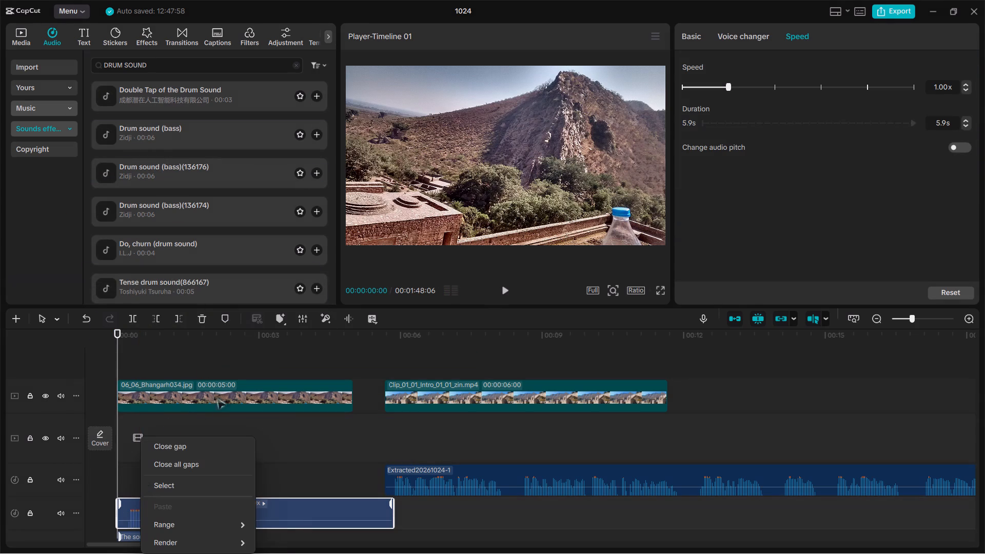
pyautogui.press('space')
# Play the opening image from the start several times to check the drum effect with the other audio.
pyautogui.press('space')
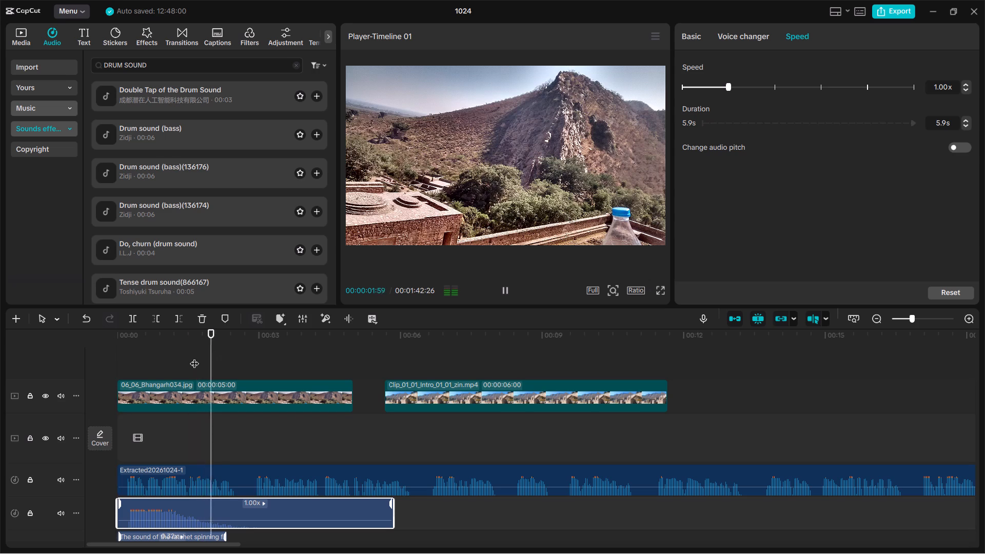
pyautogui.moveTo(257, 332); pyautogui.dragTo(39, 341)
pyautogui.press('space')
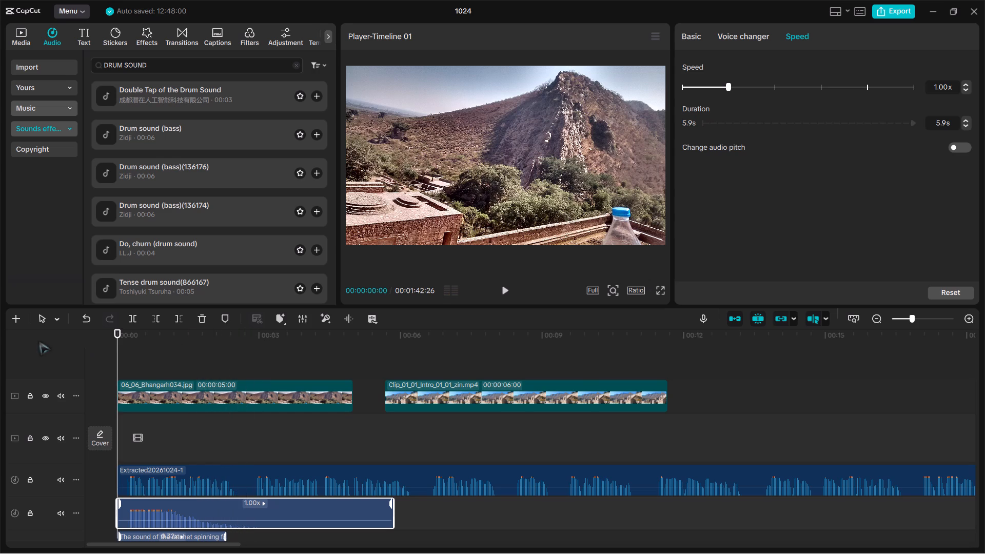
pyautogui.scroll(-1, 184, 378)
pyautogui.press('space')
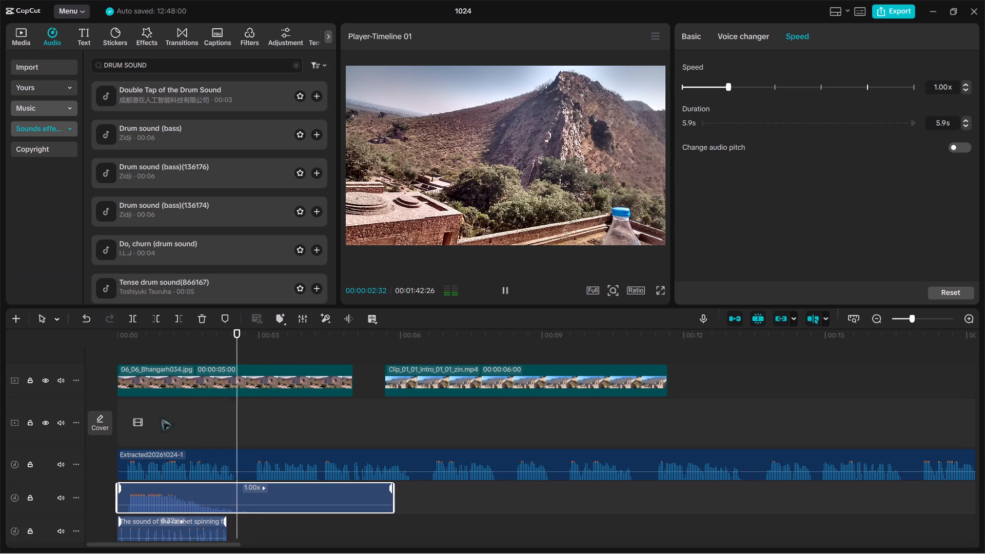
pyautogui.moveTo(161, 415); pyautogui.dragTo(152, 408)
pyautogui.moveTo(181, 342); pyautogui.dragTo(101, 340)
pyautogui.press('space')
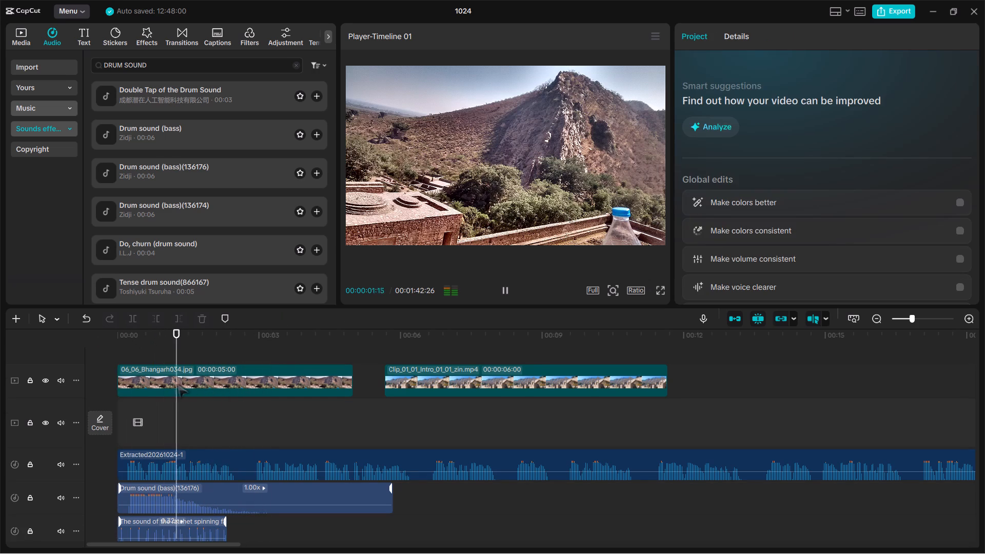
# Move the 06_06_Bhangarh034.jpg clip to its own track above the intro clip and replay the opening.
pyautogui.moveTo(193, 374); pyautogui.dragTo(145, 361)
pyautogui.moveTo(206, 335); pyautogui.dragTo(123, 335)
pyautogui.doubleClick(128, 335)
pyautogui.press('space')
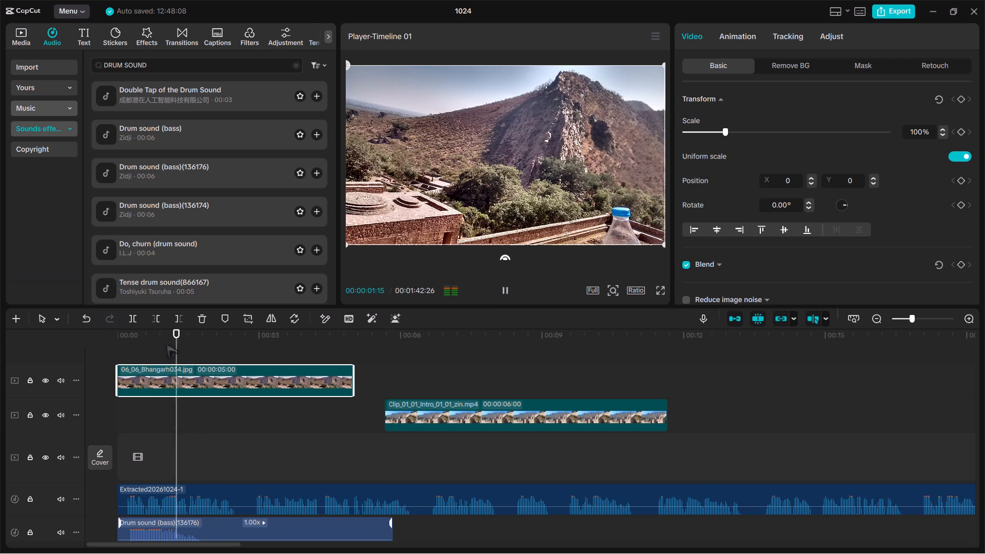
pyautogui.press('space')
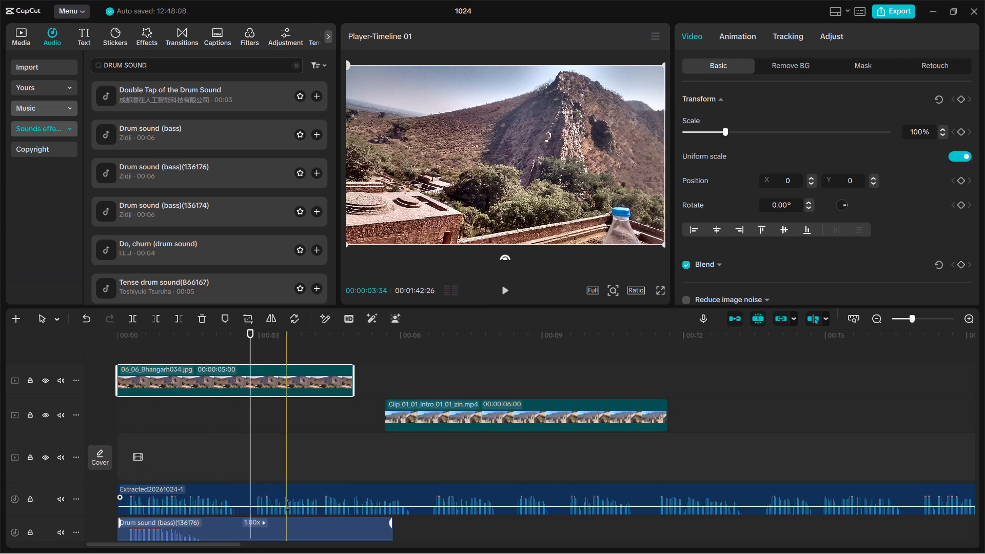
# Move the extracted audio clip along the timeline so it starts where the Drum sound (bass)(136176) clip ends.
pyautogui.click(292, 504)
pyautogui.moveTo(292, 504); pyautogui.dragTo(567, 452)
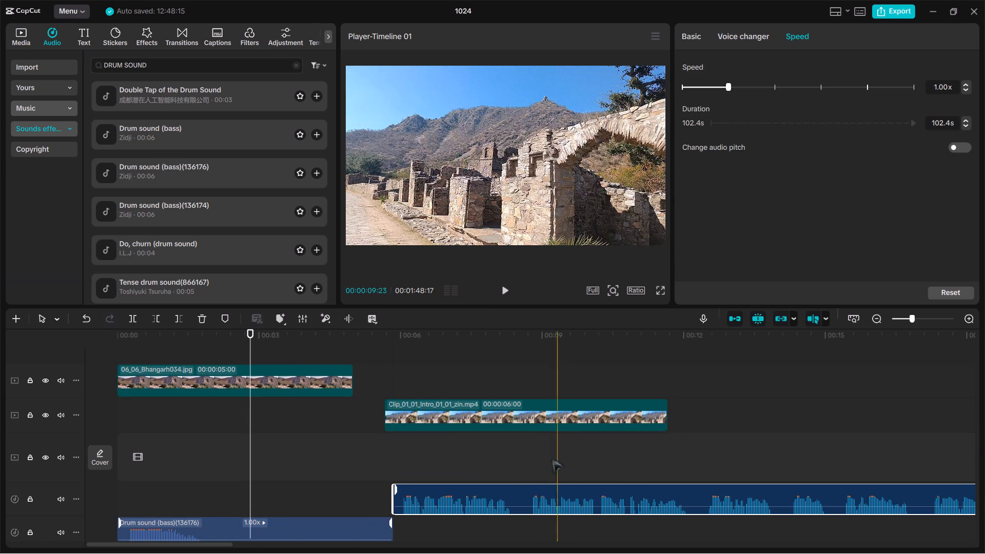
# Replay the opening from the start to check the drum effect together with the ratchet sound.
pyautogui.moveTo(253, 336); pyautogui.dragTo(103, 340)
pyautogui.scroll(-5, 183, 401)
pyautogui.scroll(20, 189, 403)
pyautogui.scroll(20, 189, 403)
pyautogui.scroll(4, 189, 403)
pyautogui.scroll(-9, 206, 415)
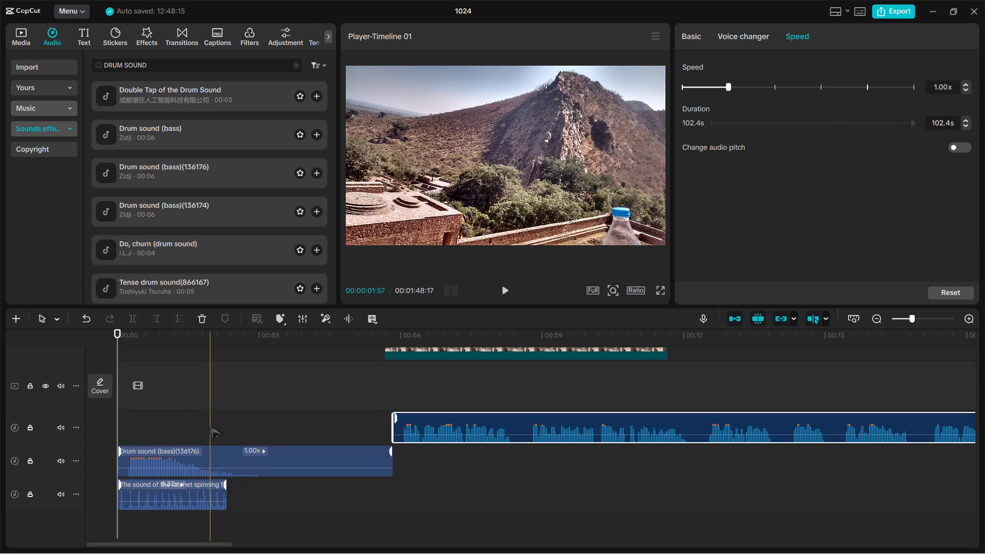
pyautogui.press('space')
pyautogui.press('space')
pyautogui.moveTo(240, 346); pyautogui.dragTo(84, 346)
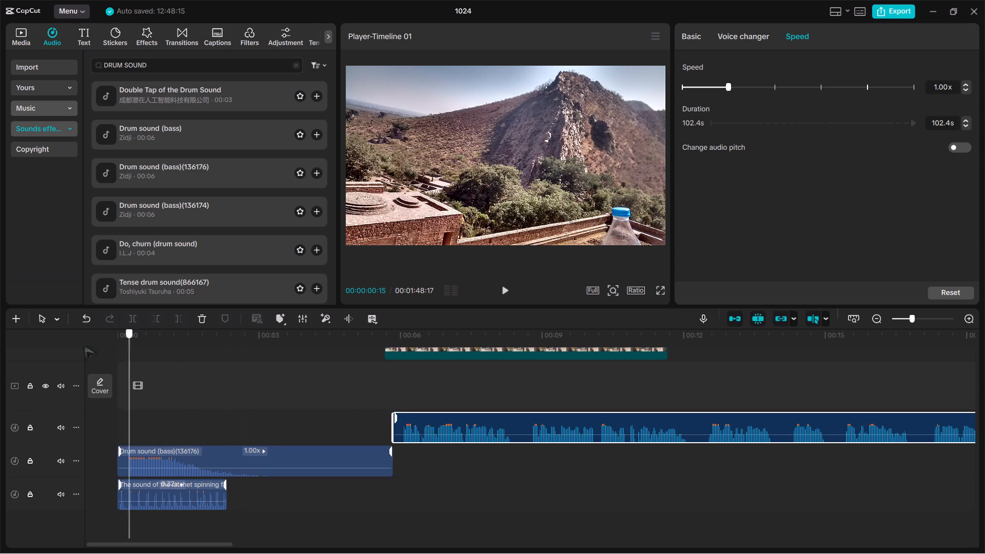
pyautogui.moveTo(84, 346); pyautogui.dragTo(56, 346)
pyautogui.press('space')
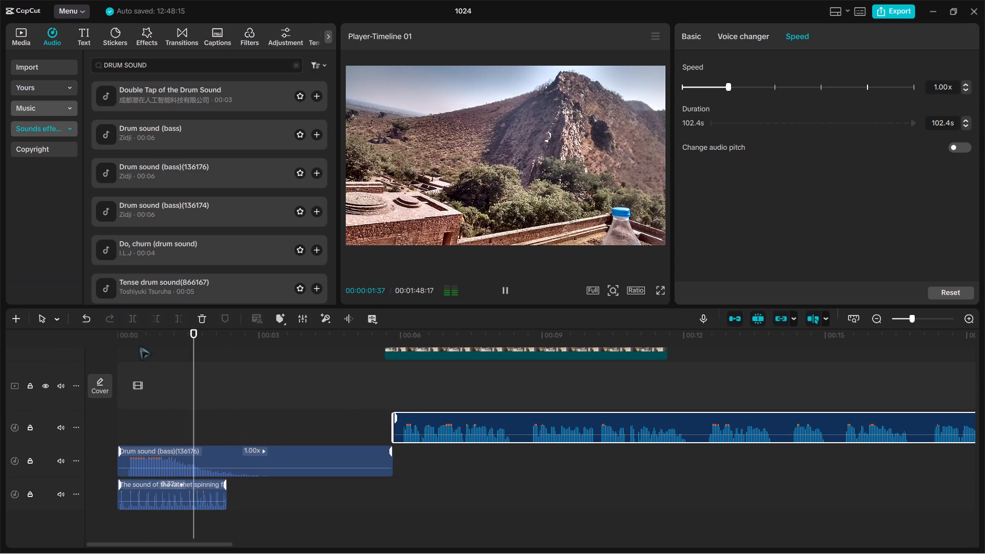
pyautogui.press('space')
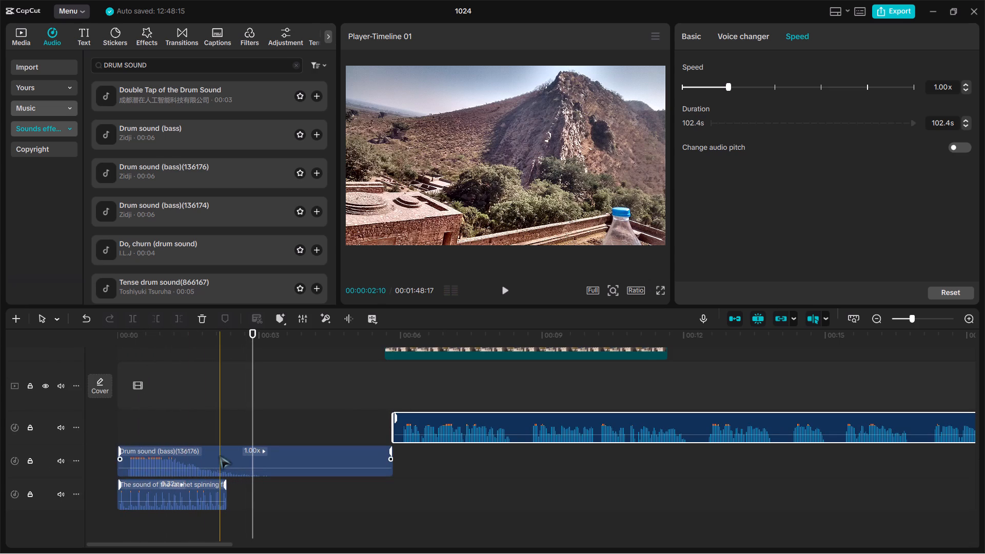
# Add 06_05_View_of_bhangarh_Kingdom.jpg to the intro clip's track, starting at about 0.6 seconds beneath the 06_06_Bhangarh034.jpg image.
pyautogui.click(220, 456)
pyautogui.scroll(20, 224, 398)
pyautogui.scroll(20, 224, 398)
pyautogui.scroll(20, 224, 398)
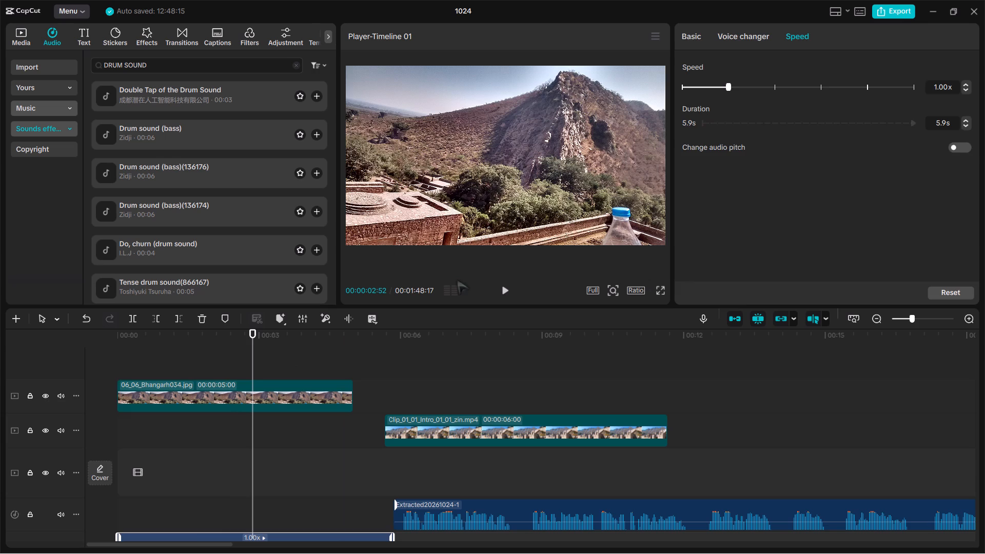
pyautogui.click(496, 210)
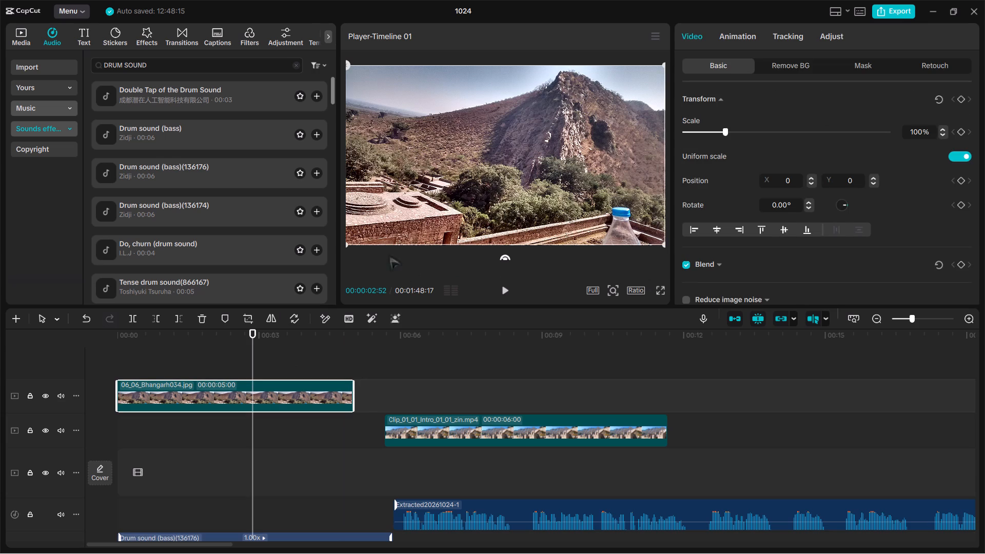
pyautogui.click(409, 186)
pyautogui.click(29, 39)
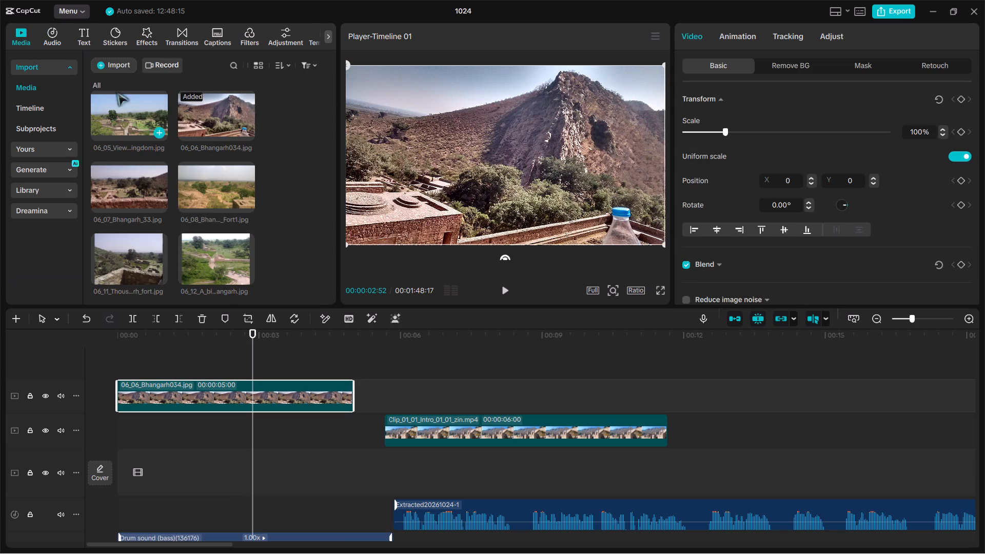
pyautogui.click(106, 127)
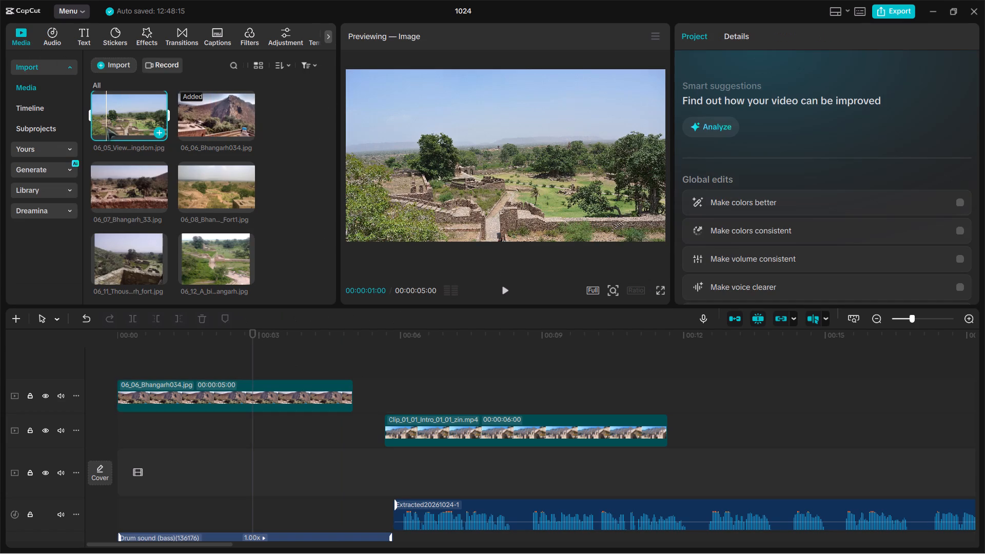
pyautogui.moveTo(106, 126); pyautogui.dragTo(145, 426)
# Move the Clip_01_01_Intro_01_01_zin.mp4 clip and the extracted audio along the timeline so both start at about 9 seconds.
pyautogui.moveTo(426, 426); pyautogui.dragTo(593, 426)
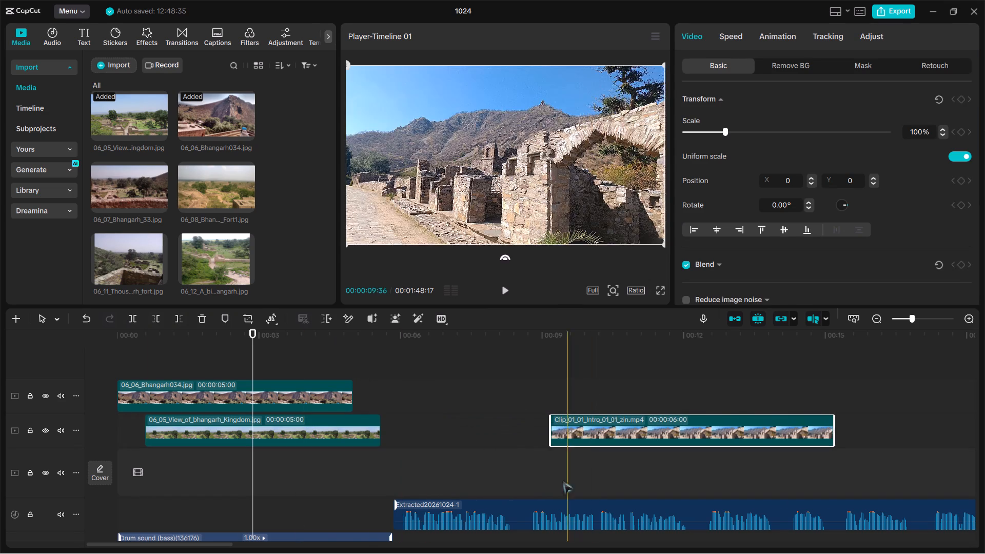
pyautogui.moveTo(559, 512); pyautogui.dragTo(711, 497)
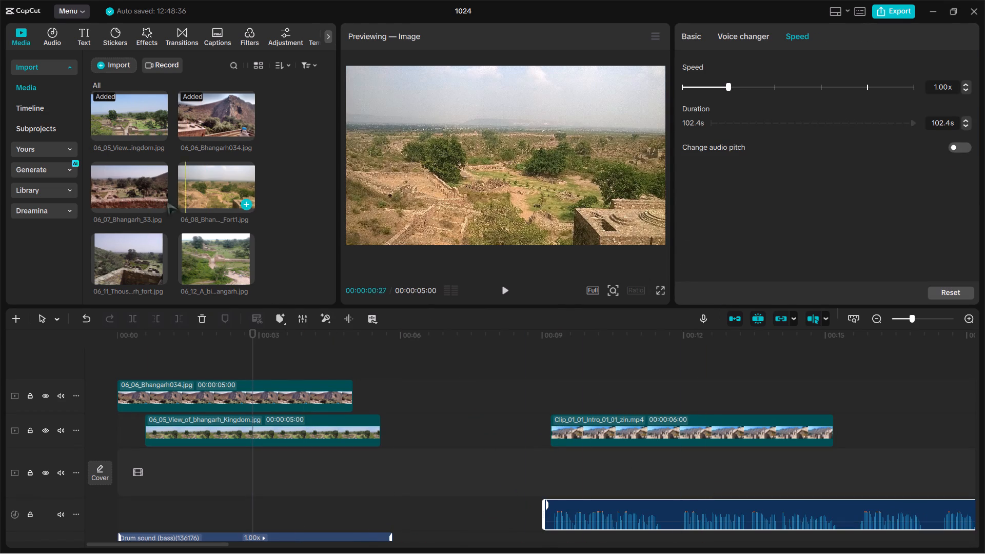
# Add 06_07_Bhangarh_33.jpg to the timeline and place it on its own track above the other images.
pyautogui.moveTo(126, 200); pyautogui.dragTo(269, 453)
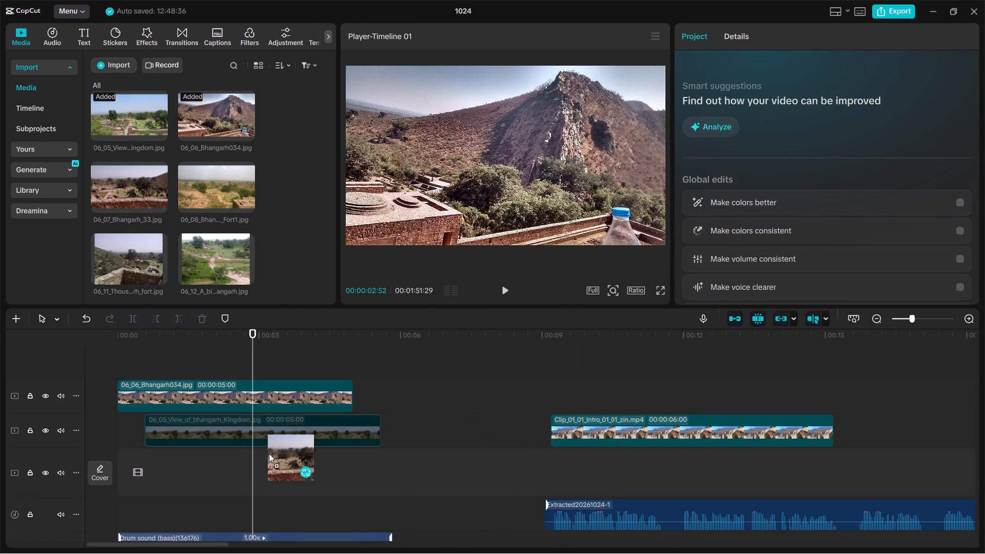
pyautogui.moveTo(269, 453); pyautogui.dragTo(168, 476)
pyautogui.moveTo(171, 470); pyautogui.dragTo(182, 471)
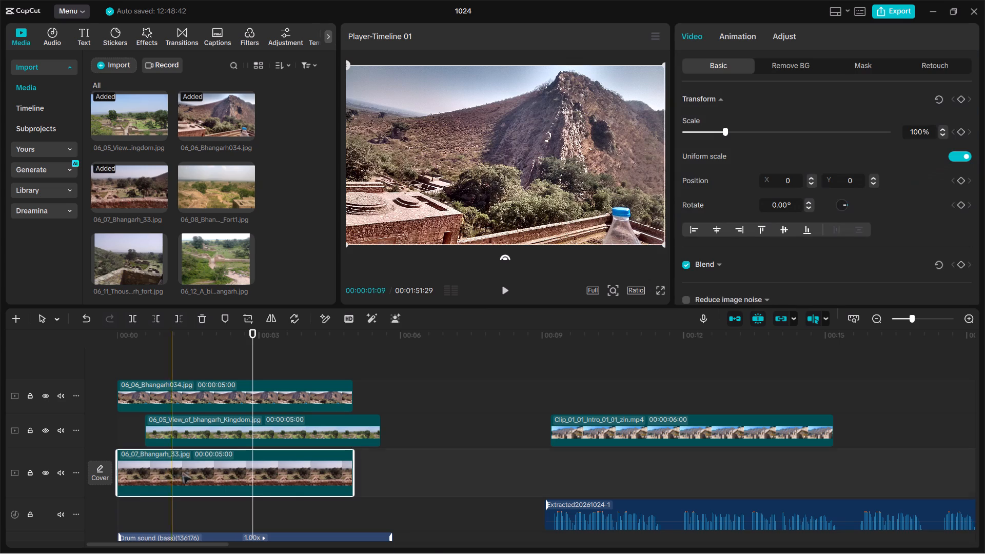
pyautogui.moveTo(182, 471); pyautogui.dragTo(214, 471)
pyautogui.click(199, 467)
pyautogui.moveTo(196, 463); pyautogui.dragTo(331, 445)
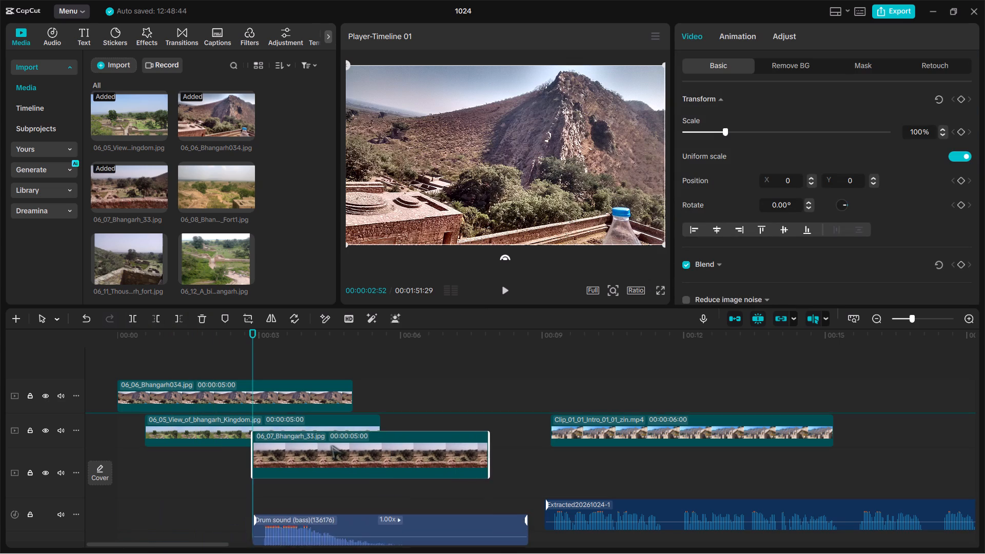
pyautogui.moveTo(331, 445); pyautogui.dragTo(428, 396)
# Move the Drum sound (bass)(136176) clip back near the timeline start, onto the extracted audio's track.
pyautogui.scroll(-1, 356, 419)
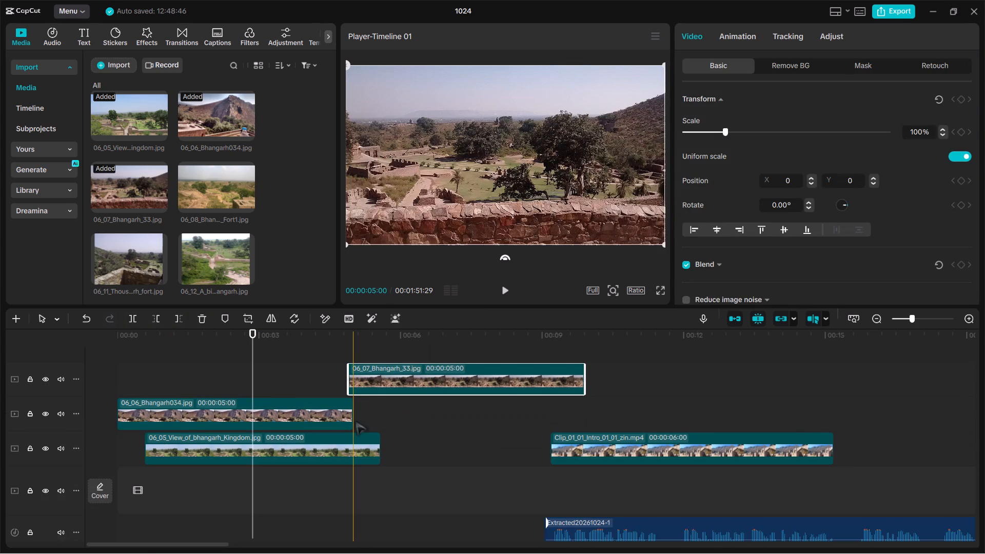
pyautogui.scroll(-20, 357, 428)
pyautogui.scroll(-10, 357, 428)
pyautogui.moveTo(373, 456); pyautogui.dragTo(153, 425)
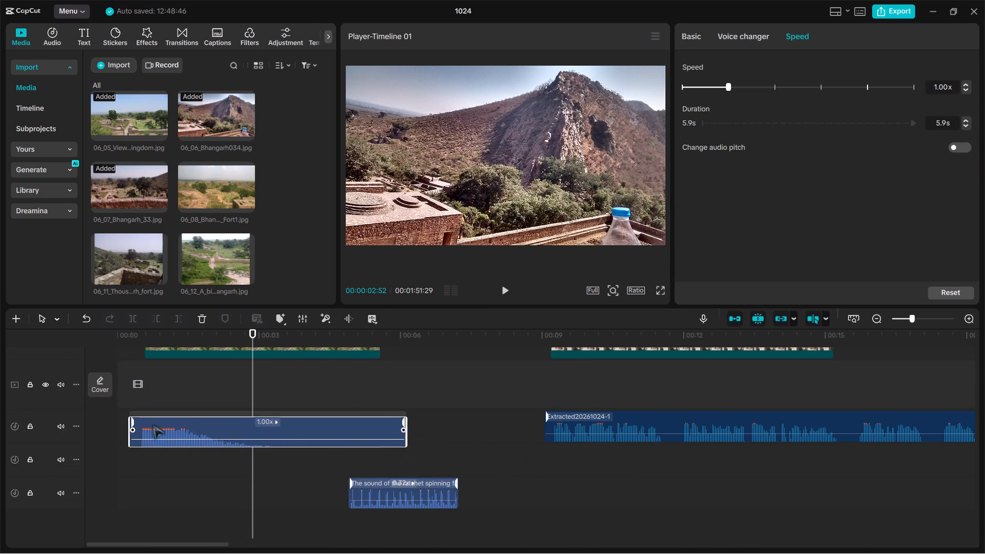
pyautogui.moveTo(153, 425); pyautogui.dragTo(153, 421)
# Move the ratchet sound clip back near the timeline start, on the track beneath the drum sound.
pyautogui.moveTo(357, 499); pyautogui.dragTo(125, 504)
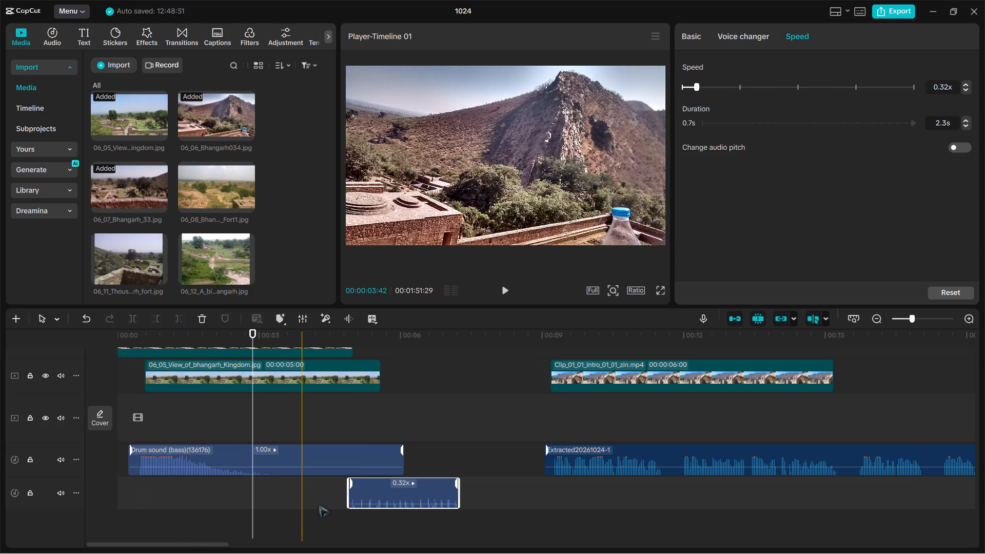
pyautogui.hotkey('ctrl', 'z')
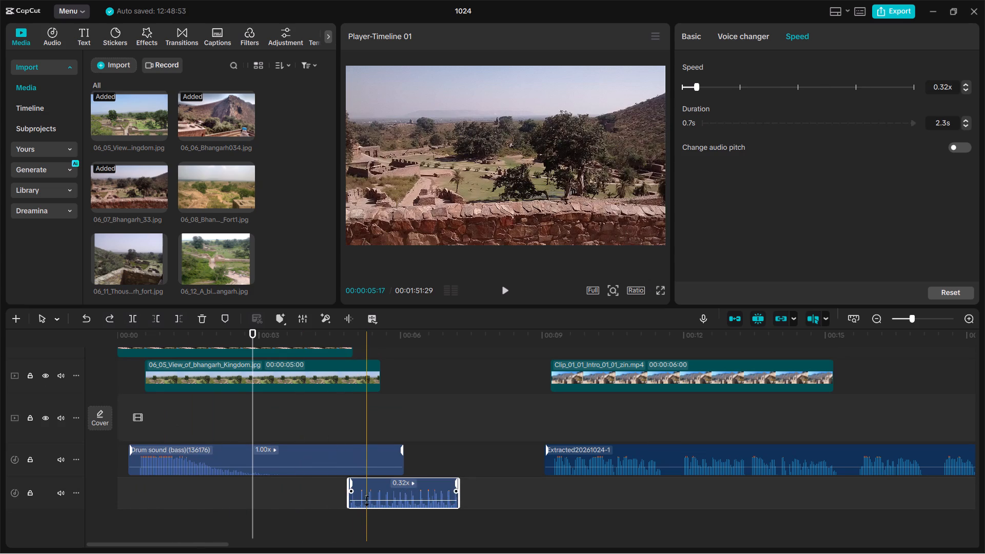
pyautogui.click(393, 467)
pyautogui.click(392, 487)
pyautogui.click(392, 487)
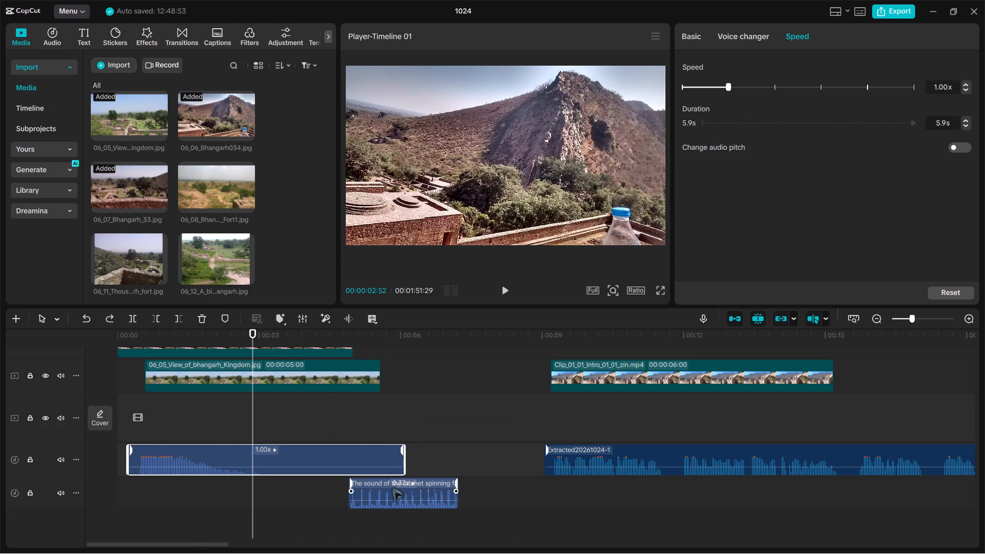
pyautogui.click(389, 491)
pyautogui.moveTo(389, 491); pyautogui.dragTo(182, 486)
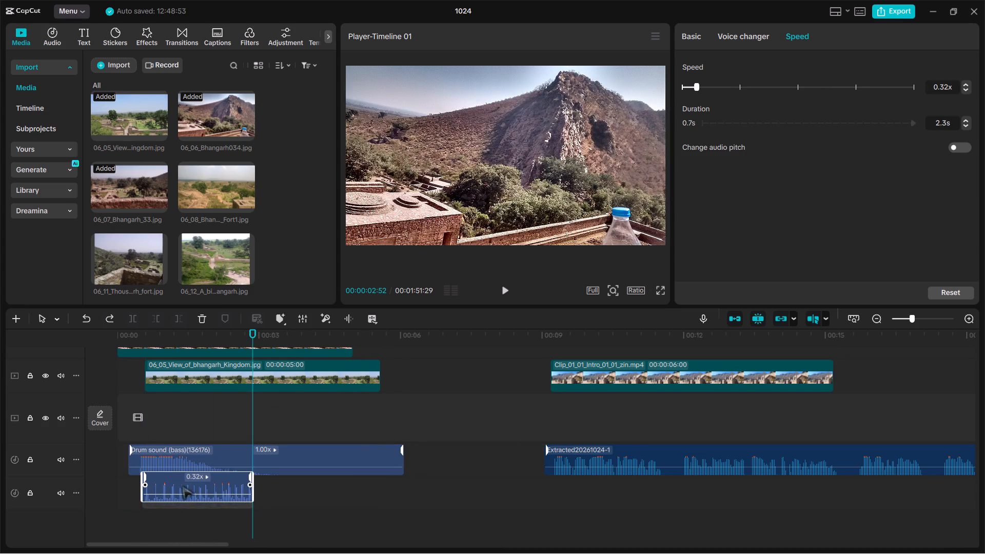
pyautogui.moveTo(182, 486); pyautogui.dragTo(171, 486)
# Move 06_07_Bhangarh_33.jpg to a track beneath 06_05_View_of_bhangarh_Kingdom.jpg, starting at about 1.8 seconds.
pyautogui.scroll(16, 180, 488)
pyautogui.moveTo(369, 380); pyautogui.dragTo(224, 480)
pyautogui.click(396, 369)
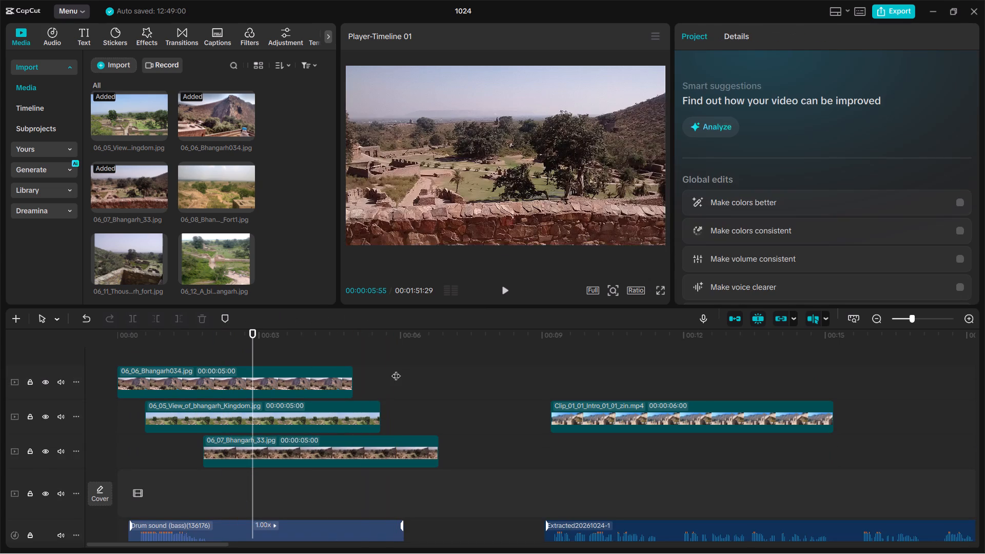
# Add 06_08_Bhangarh_Fort1.jpg to the main track at the start of the timeline.
pyautogui.moveTo(209, 183); pyautogui.dragTo(251, 476)
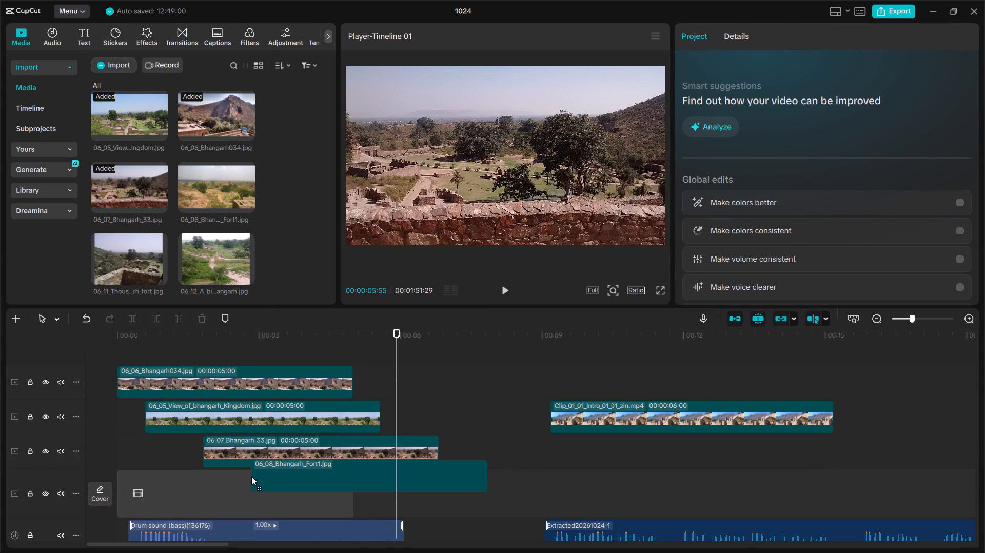
pyautogui.moveTo(251, 476); pyautogui.dragTo(251, 481)
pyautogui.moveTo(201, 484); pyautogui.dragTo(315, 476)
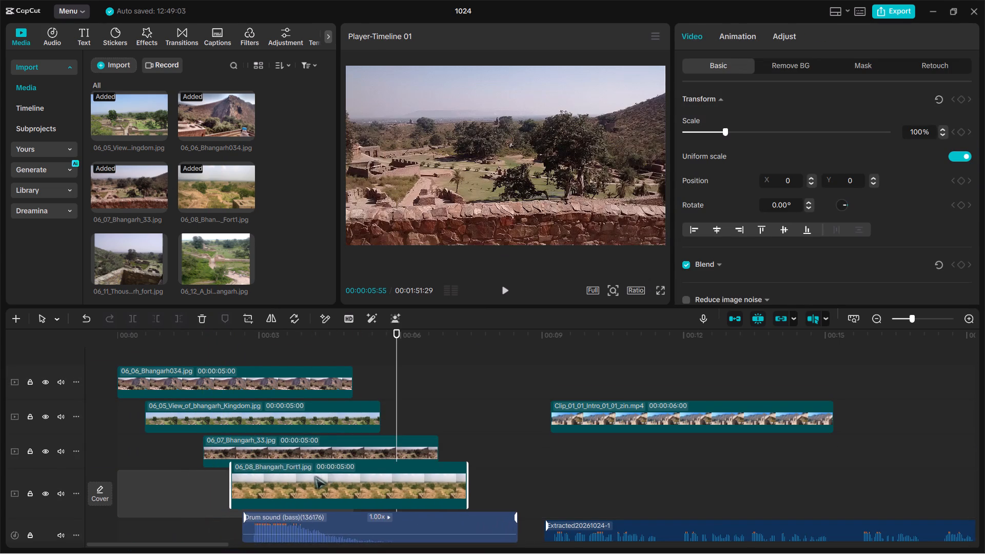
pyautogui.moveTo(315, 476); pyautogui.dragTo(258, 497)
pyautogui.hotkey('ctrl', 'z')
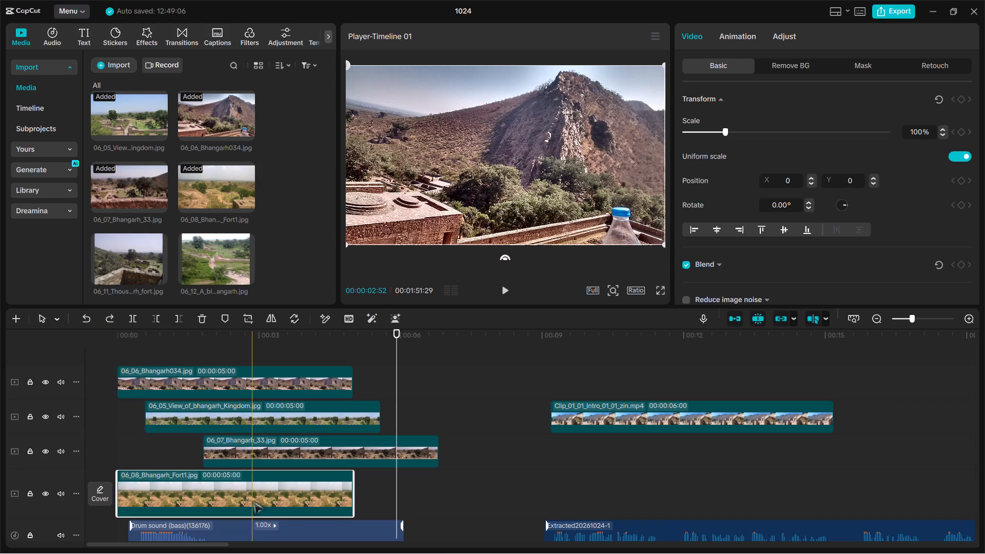
# Move 06_08_Bhangarh_Fort1.jpg off the main track onto a new track above the other images.
pyautogui.doubleClick(253, 501)
pyautogui.moveTo(253, 501); pyautogui.dragTo(409, 389)
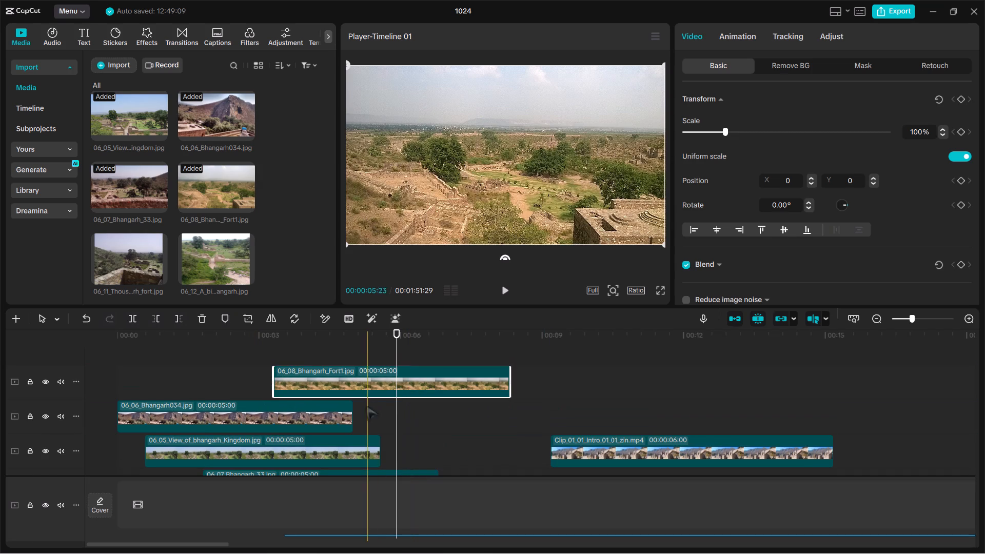
# Move the drum sound and ratchet sound clips back to the start of the timeline.
pyautogui.scroll(-20, 366, 406)
pyautogui.scroll(-20, 366, 406)
pyautogui.scroll(-20, 366, 406)
pyautogui.moveTo(336, 453); pyautogui.dragTo(175, 437)
pyautogui.moveTo(327, 498); pyautogui.dragTo(153, 502)
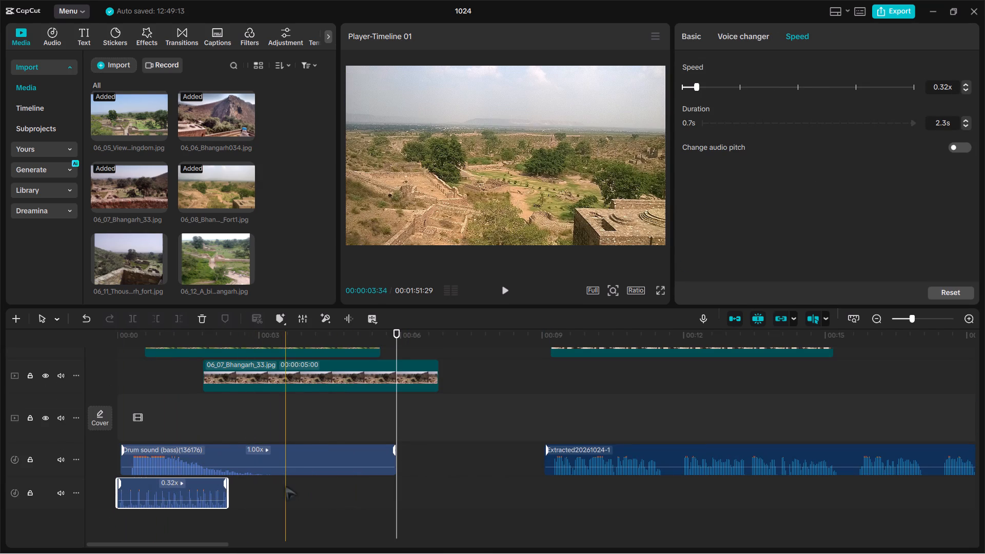
# Move 06_08_Bhangarh_Fort1.jpg onto the 06_07_Bhangarh_33.jpg track, after that image, starting at about 7 seconds.
pyautogui.scroll(8, 286, 482)
pyautogui.scroll(-20, 295, 423)
pyautogui.scroll(-20, 295, 423)
pyautogui.scroll(-20, 295, 423)
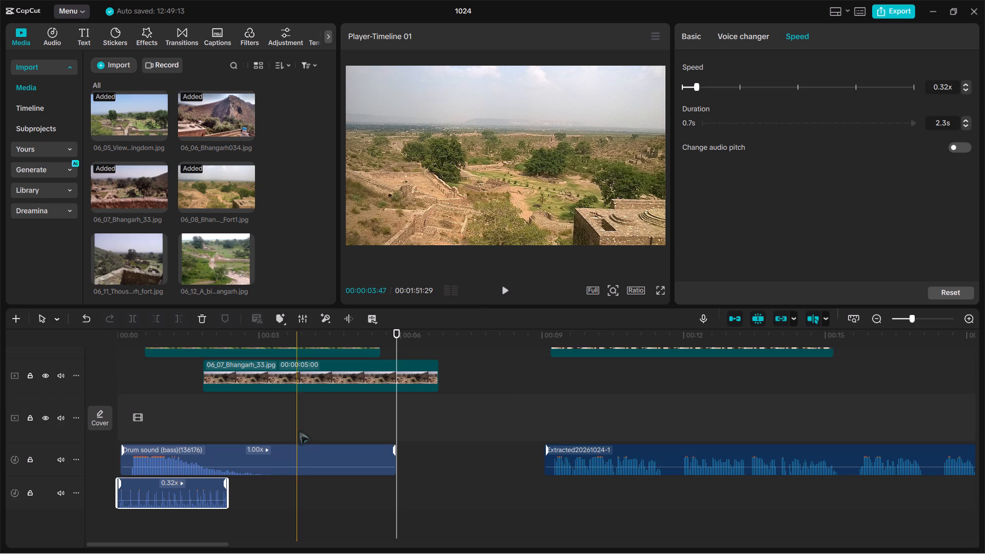
pyautogui.scroll(5, 339, 423)
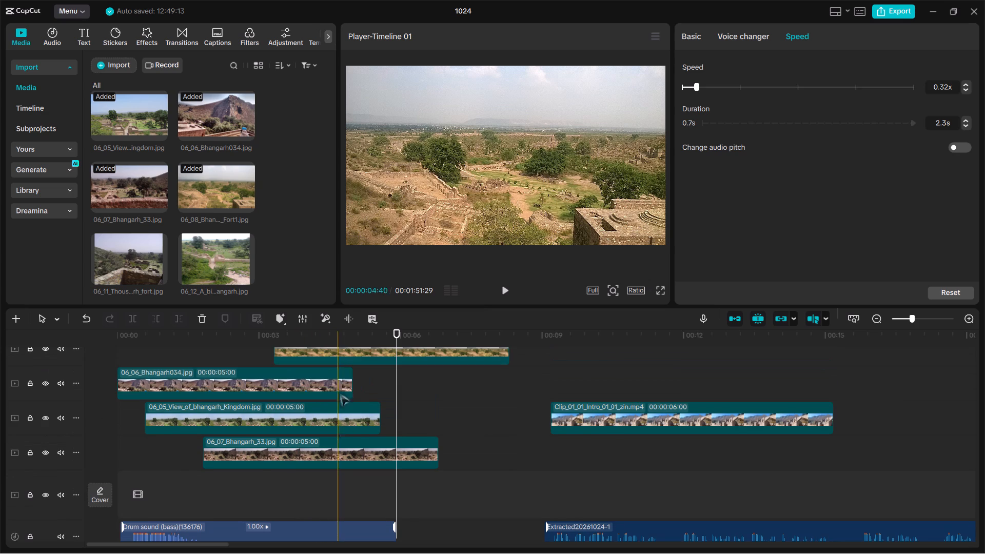
pyautogui.scroll(8, 318, 452)
pyautogui.scroll(4, 333, 412)
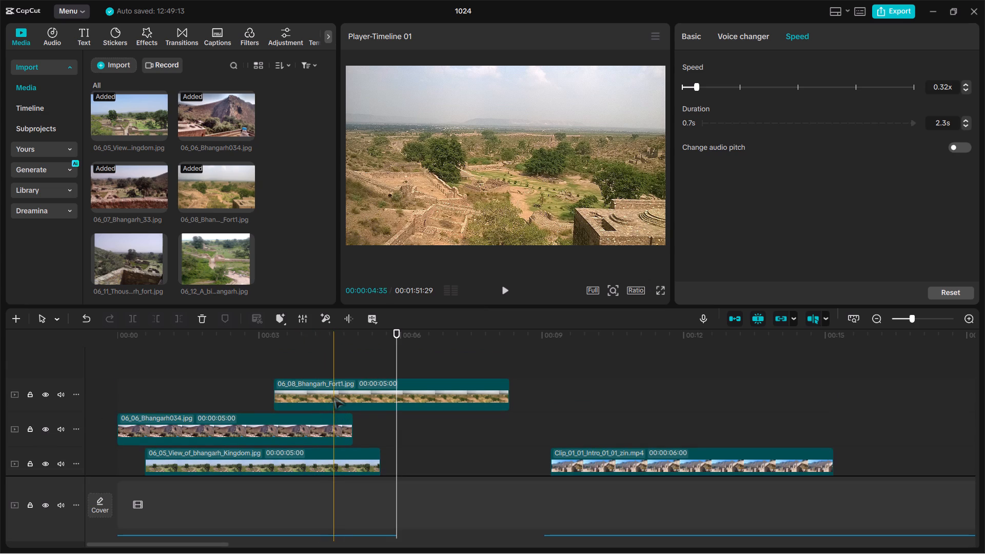
pyautogui.moveTo(333, 396); pyautogui.dragTo(387, 395)
pyautogui.scroll(-2, 387, 422)
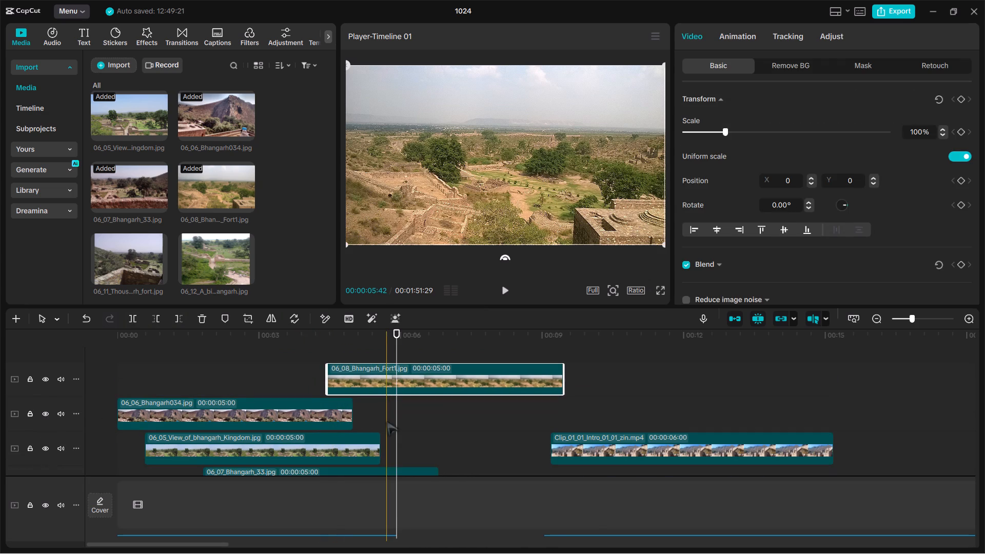
pyautogui.scroll(-1, 387, 422)
pyautogui.moveTo(396, 353); pyautogui.dragTo(528, 445)
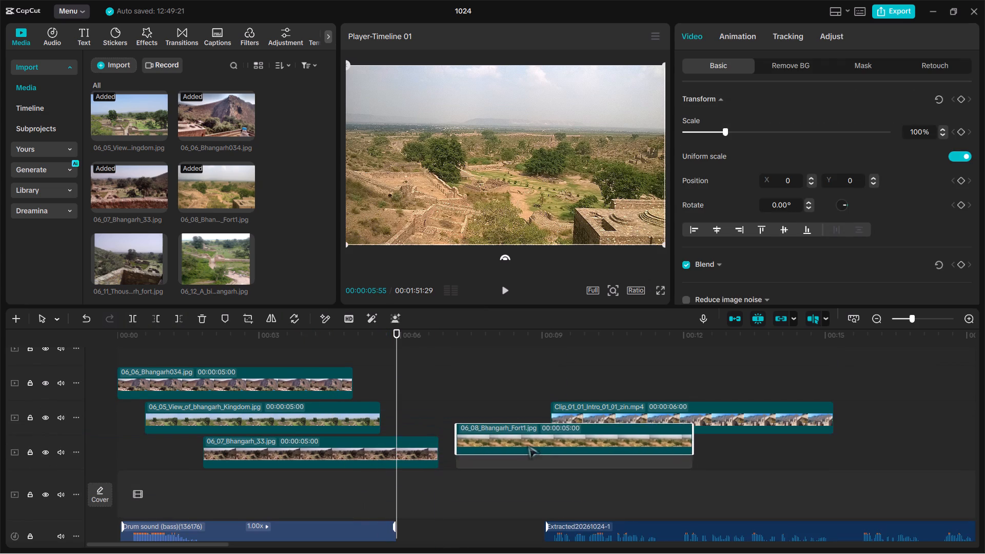
pyautogui.moveTo(528, 445); pyautogui.dragTo(527, 448)
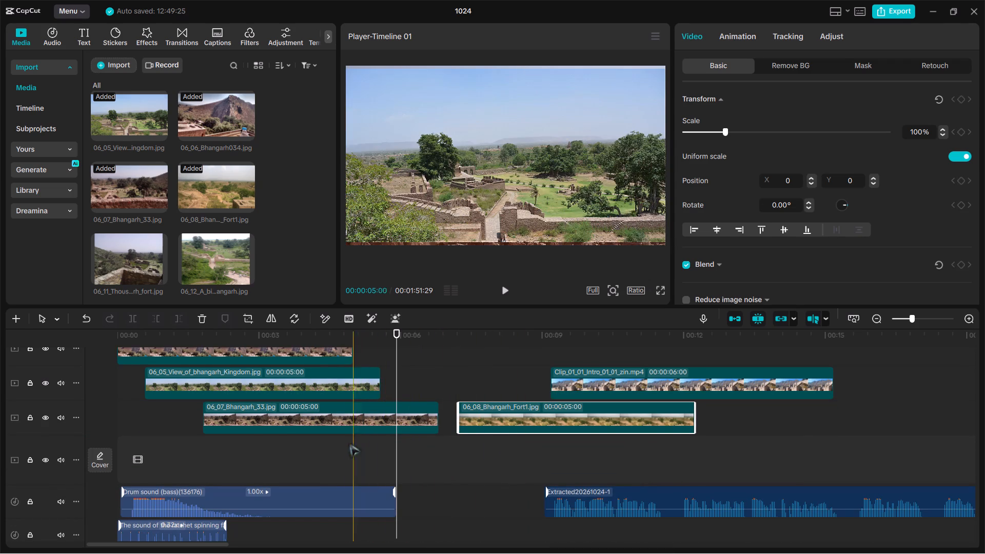
# Play the opening from the start to check the image sequence against the sound effects.
pyautogui.scroll(3, 331, 420)
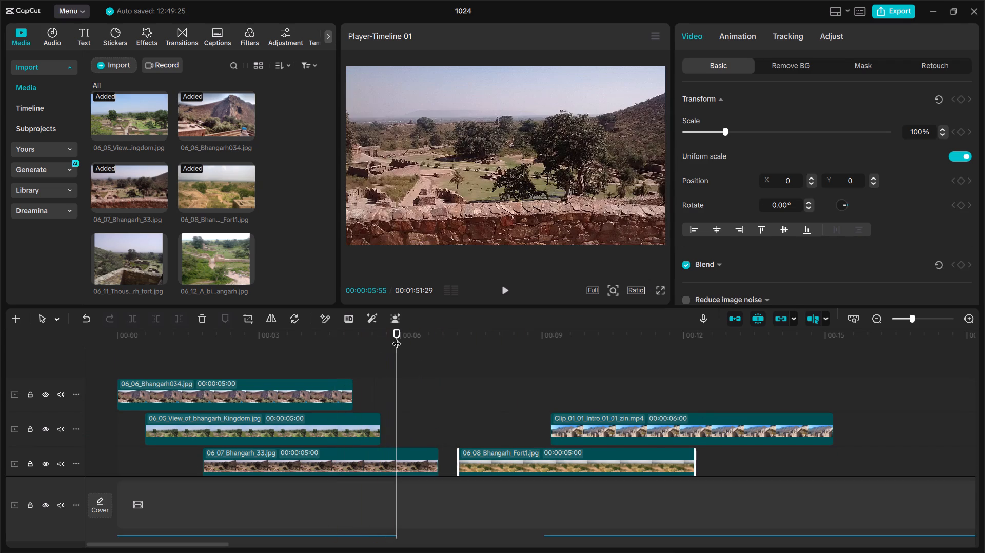
pyautogui.moveTo(398, 334); pyautogui.dragTo(0, 334)
pyautogui.press('space')
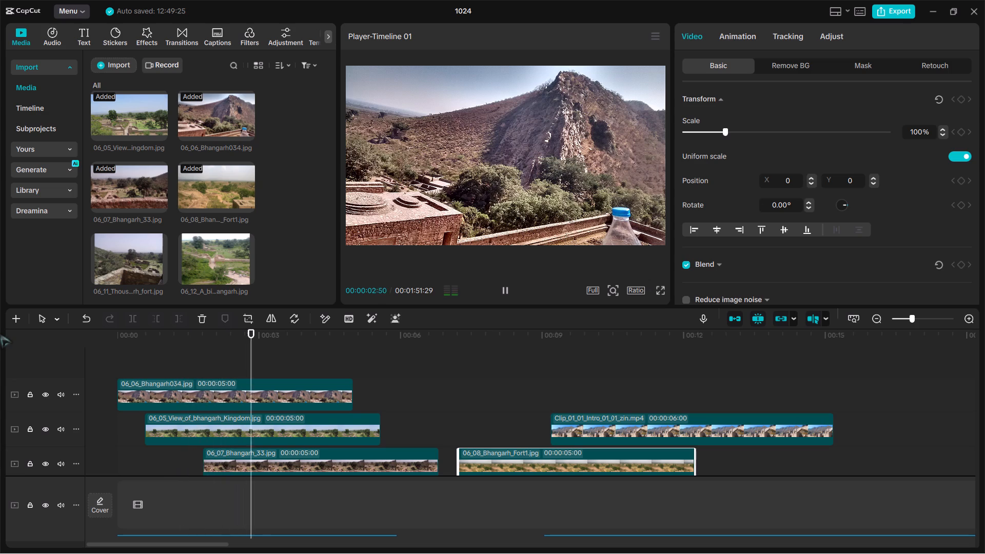
pyautogui.click(255, 418)
pyautogui.click(273, 440)
pyautogui.press('space')
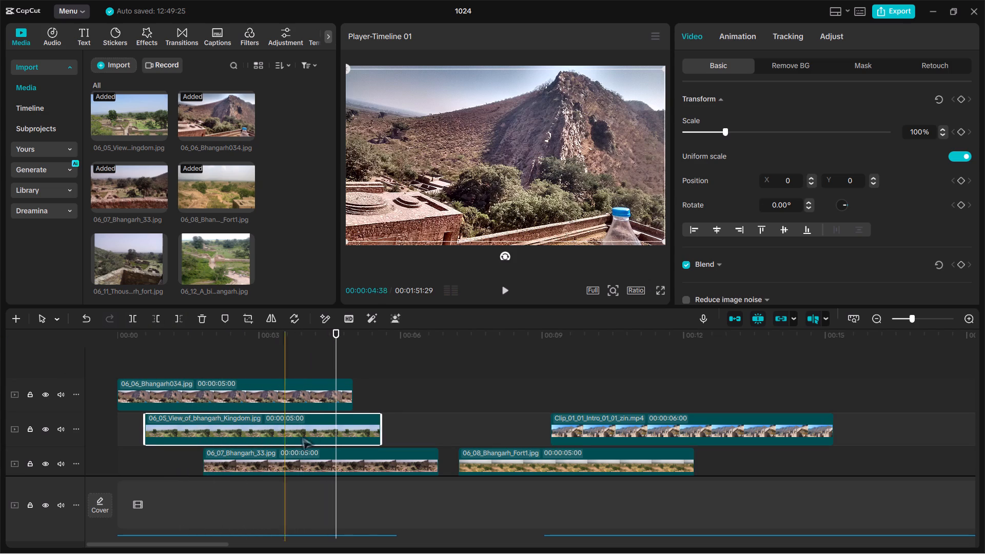
# Trim the ends of 06_06_Bhangarh034.jpg and 06_05_View_of_bhangarh_Kingdom.jpg so each stops where the next image starts.
pyautogui.click(351, 397)
pyautogui.moveTo(351, 397); pyautogui.dragTo(143, 402)
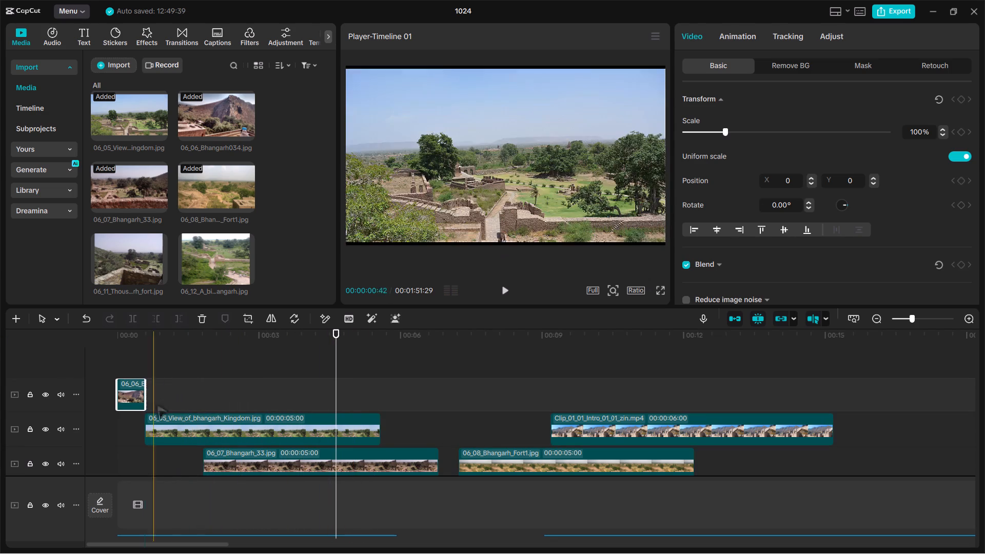
pyautogui.moveTo(381, 424); pyautogui.dragTo(268, 432)
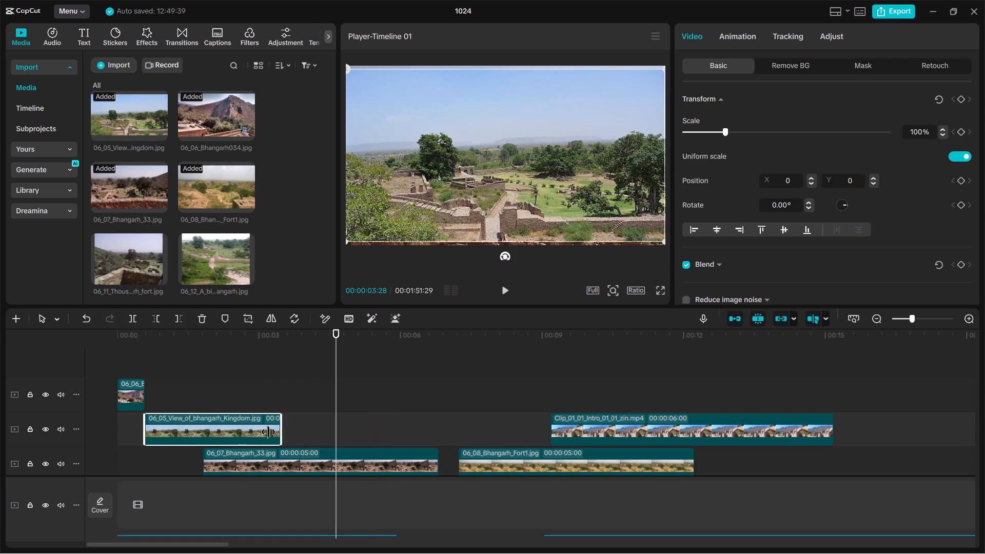
pyautogui.moveTo(268, 432); pyautogui.dragTo(206, 454)
# Trim the end of 06_07_Bhangarh_33.jpg so the image lasts about 1 second.
pyautogui.scroll(-1, 390, 458)
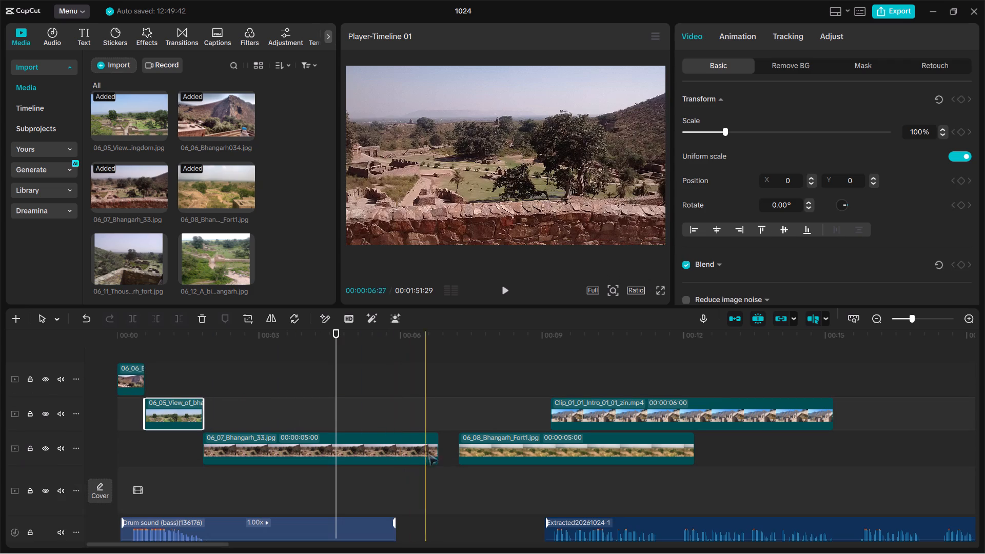
pyautogui.moveTo(438, 444); pyautogui.dragTo(249, 462)
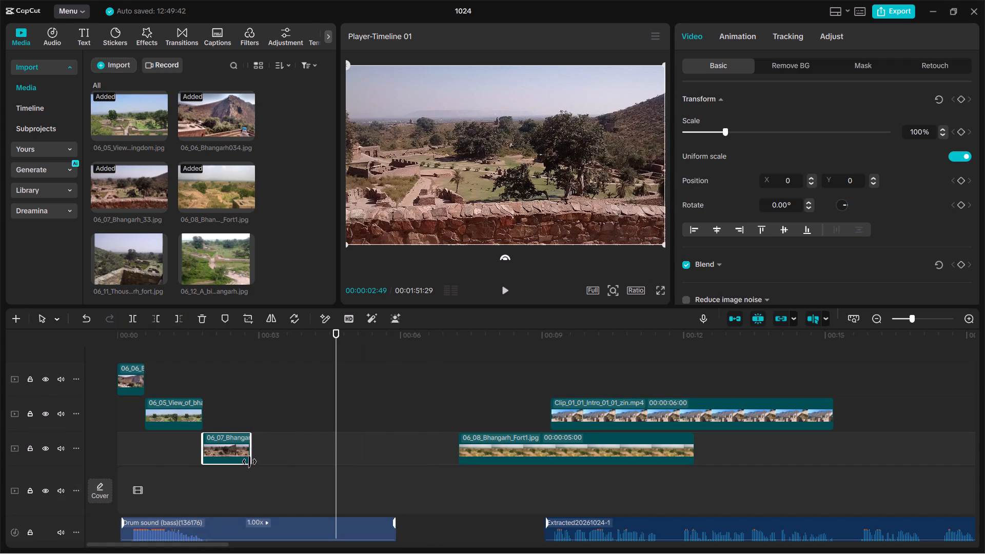
pyautogui.moveTo(249, 462); pyautogui.dragTo(247, 463)
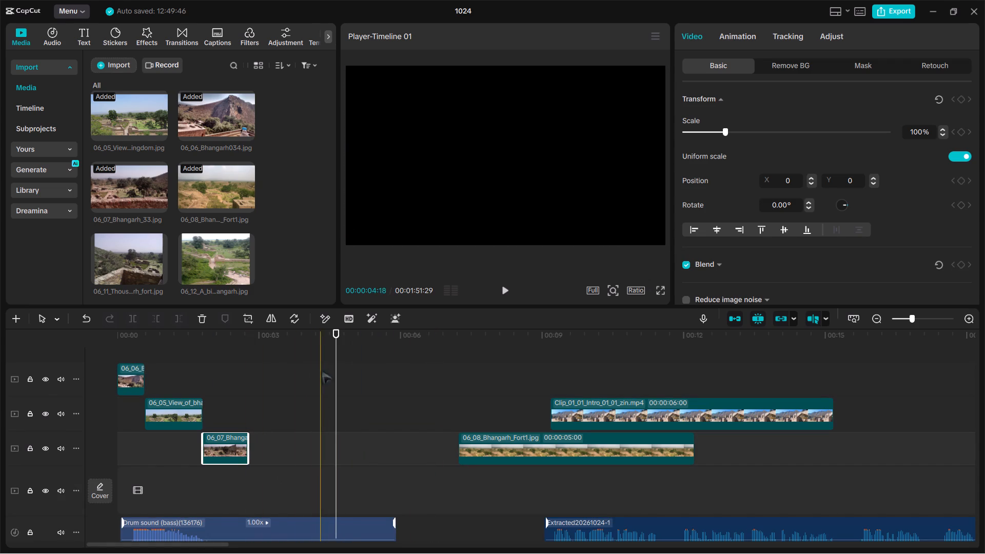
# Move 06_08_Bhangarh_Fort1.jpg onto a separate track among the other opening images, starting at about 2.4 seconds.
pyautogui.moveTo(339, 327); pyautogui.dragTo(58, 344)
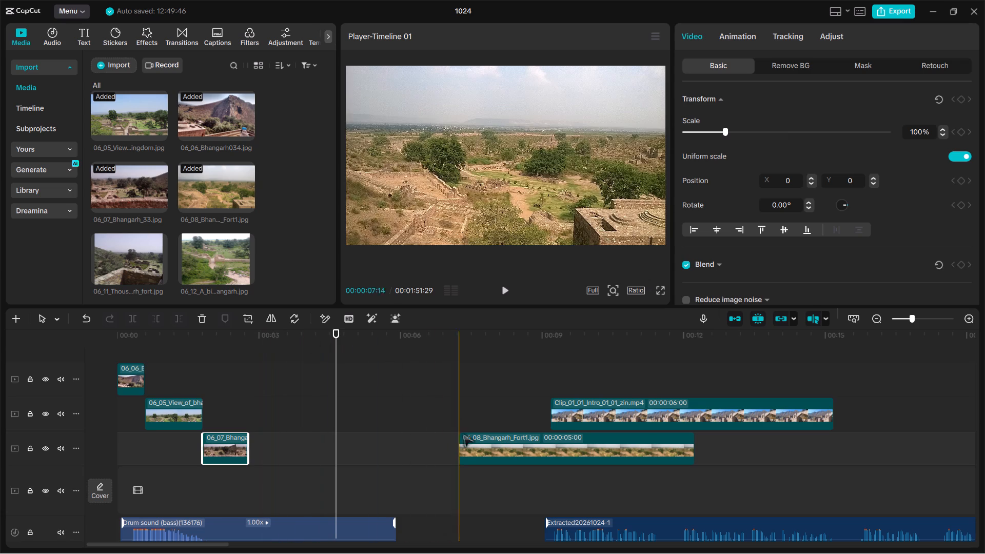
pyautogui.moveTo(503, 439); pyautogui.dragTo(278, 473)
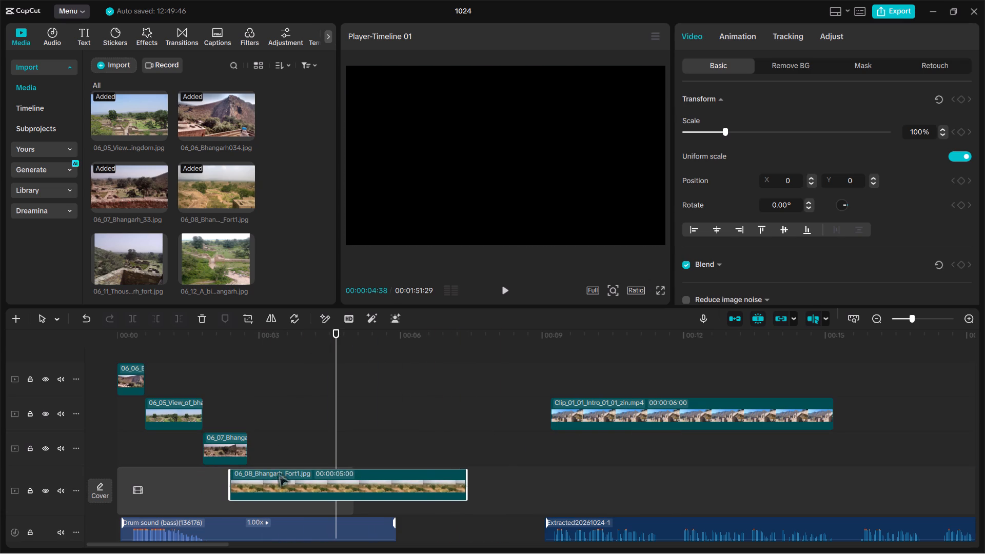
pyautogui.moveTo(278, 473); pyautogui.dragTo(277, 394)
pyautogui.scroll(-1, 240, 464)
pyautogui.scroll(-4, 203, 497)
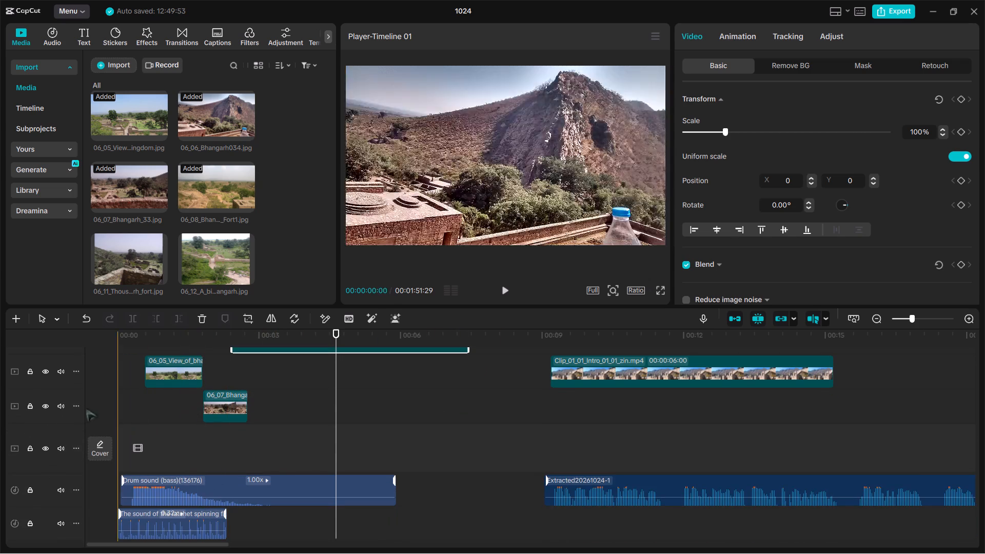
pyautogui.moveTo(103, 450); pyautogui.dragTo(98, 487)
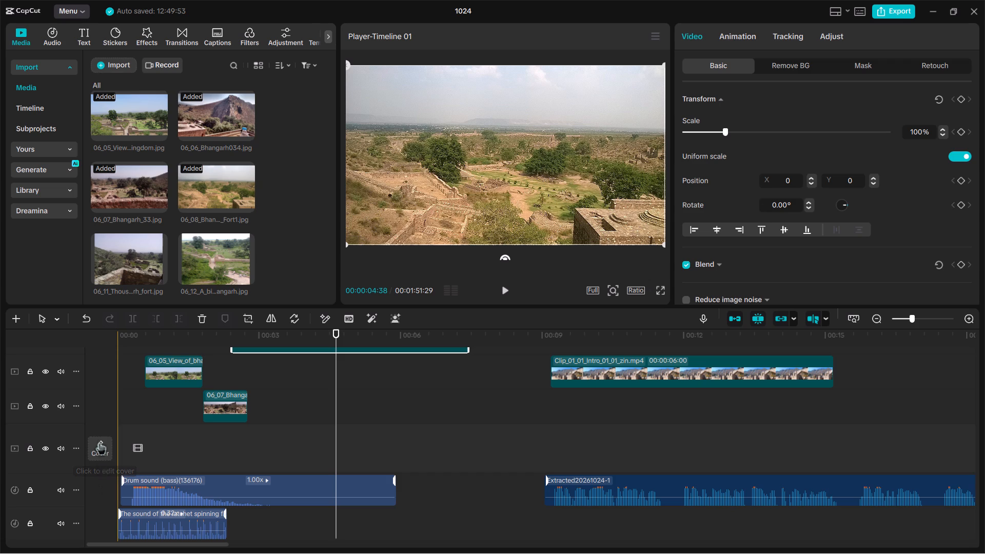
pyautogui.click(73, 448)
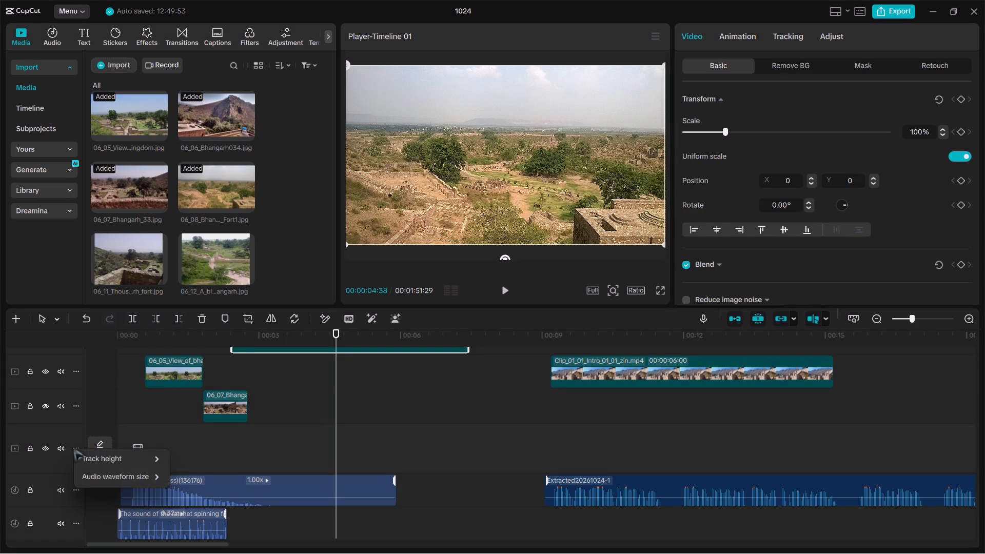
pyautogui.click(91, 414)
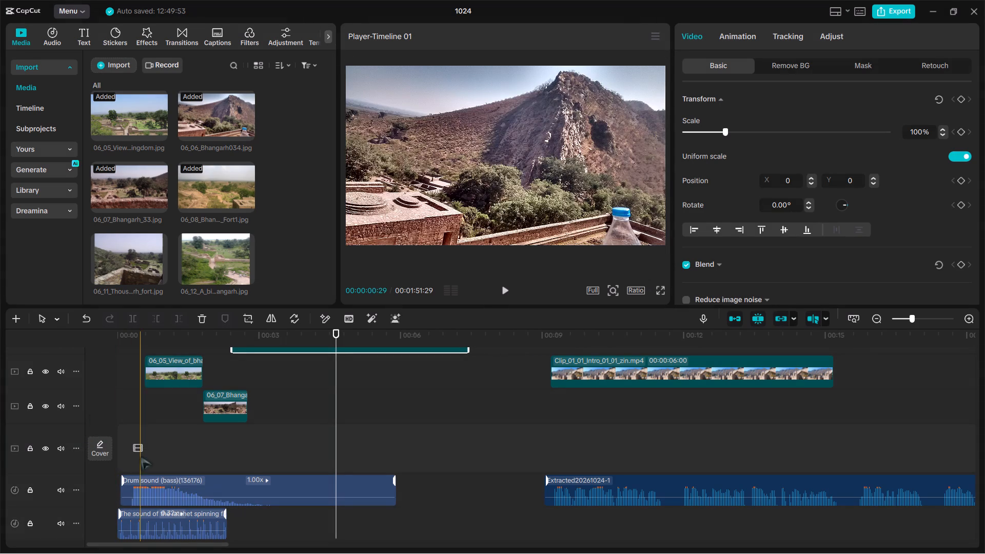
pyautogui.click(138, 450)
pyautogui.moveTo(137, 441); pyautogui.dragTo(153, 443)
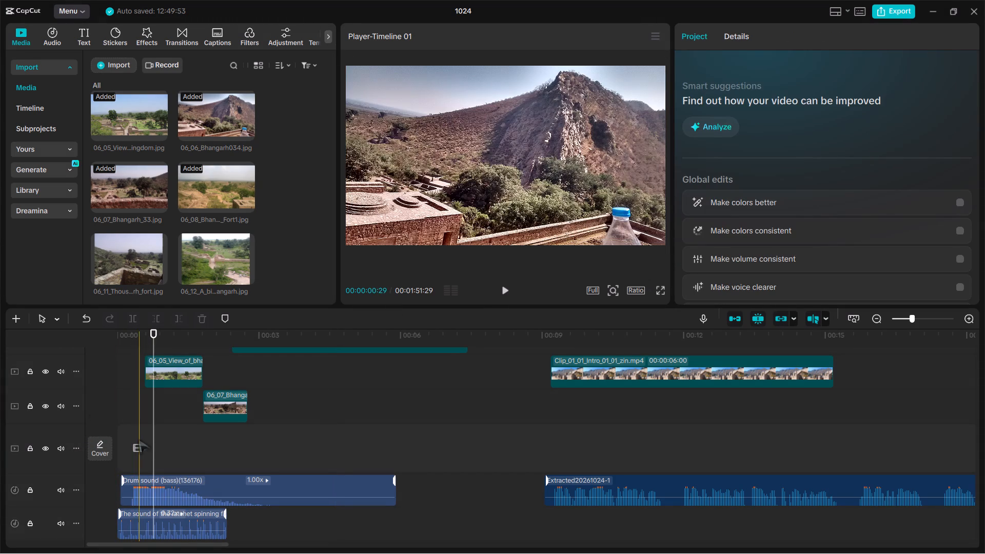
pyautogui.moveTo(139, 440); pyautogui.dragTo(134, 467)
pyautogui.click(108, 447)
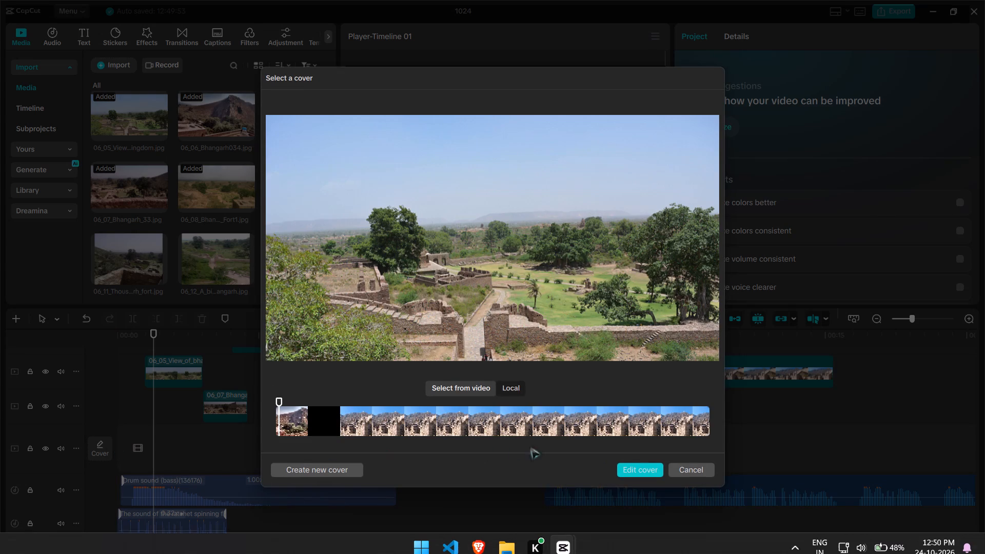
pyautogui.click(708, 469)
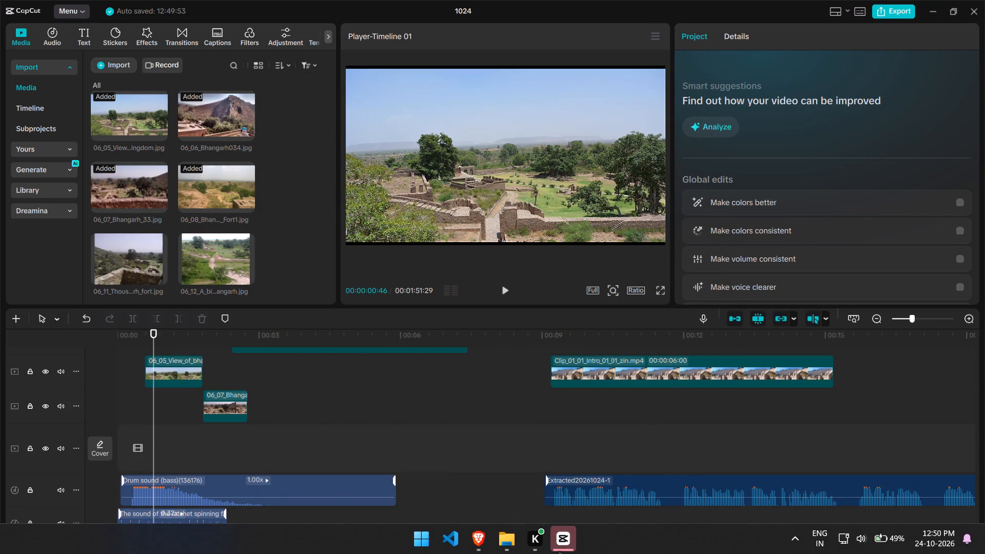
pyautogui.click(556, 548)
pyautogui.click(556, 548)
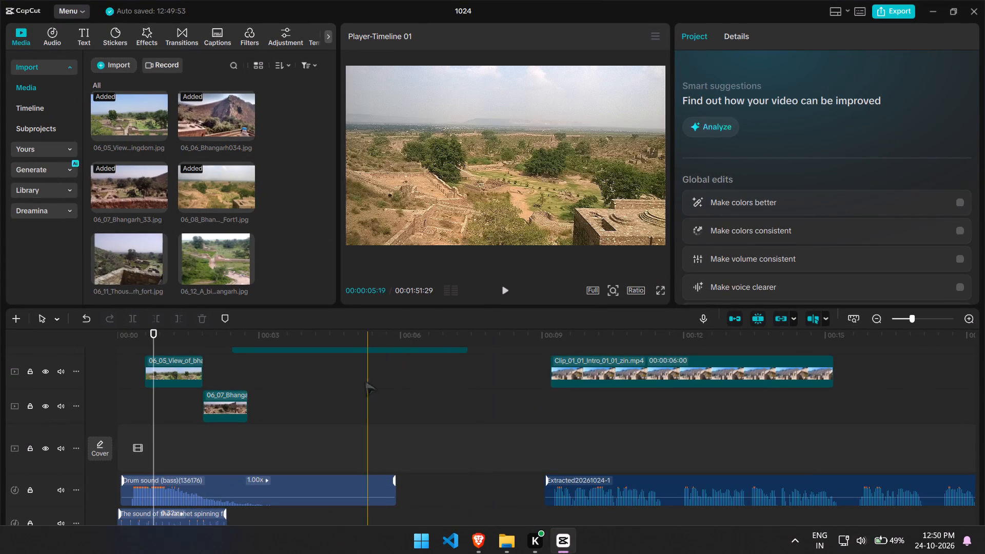
# Play a short stretch of the opening around the View_of_bhangarh_Kingdom image.
pyautogui.scroll(20, 426, 255)
pyautogui.scroll(20, 426, 255)
pyautogui.scroll(18, 426, 255)
pyautogui.press('space')
pyautogui.press('space')
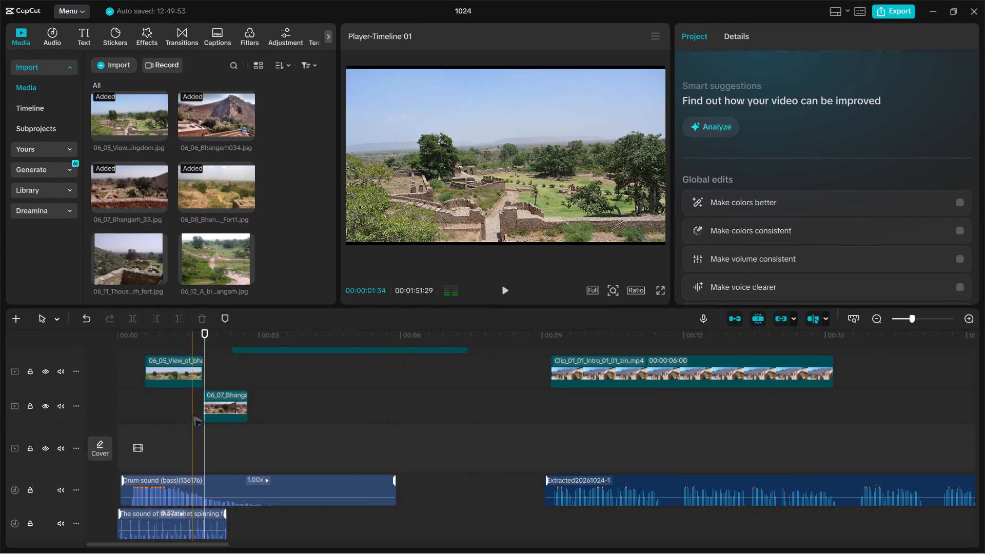
# Move 06_05_View_of_bhangarh_Kingdom.jpg, 06_07_Bhangarh_33.jpg and 06_08_Bhangarh_Fort1.jpg onto the 06_06_Bhangarh034.jpg track, back to back in that order.
pyautogui.scroll(20, 350, 433)
pyautogui.scroll(13, 350, 433)
pyautogui.moveTo(202, 337); pyautogui.dragTo(114, 337)
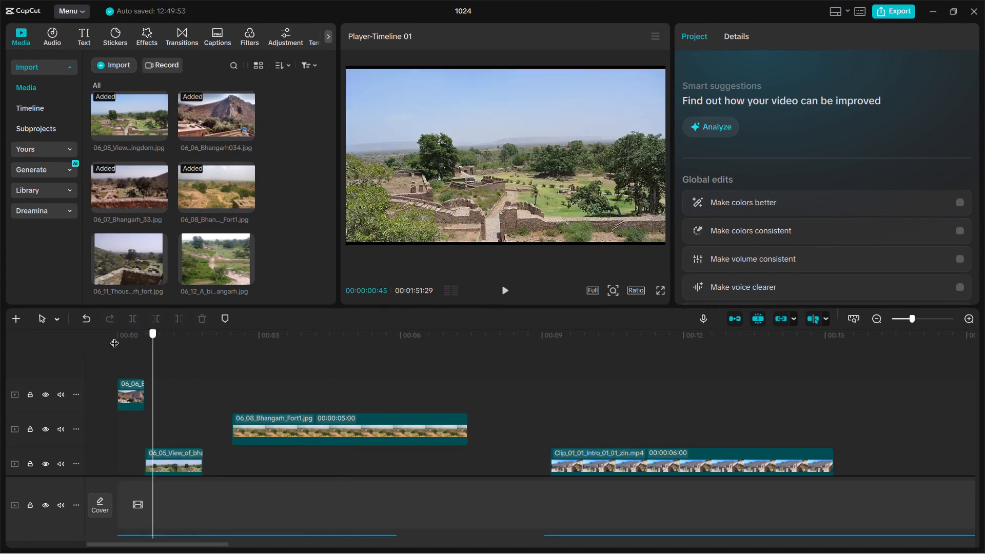
pyautogui.moveTo(114, 337); pyautogui.dragTo(47, 339)
pyautogui.moveTo(160, 463); pyautogui.dragTo(159, 398)
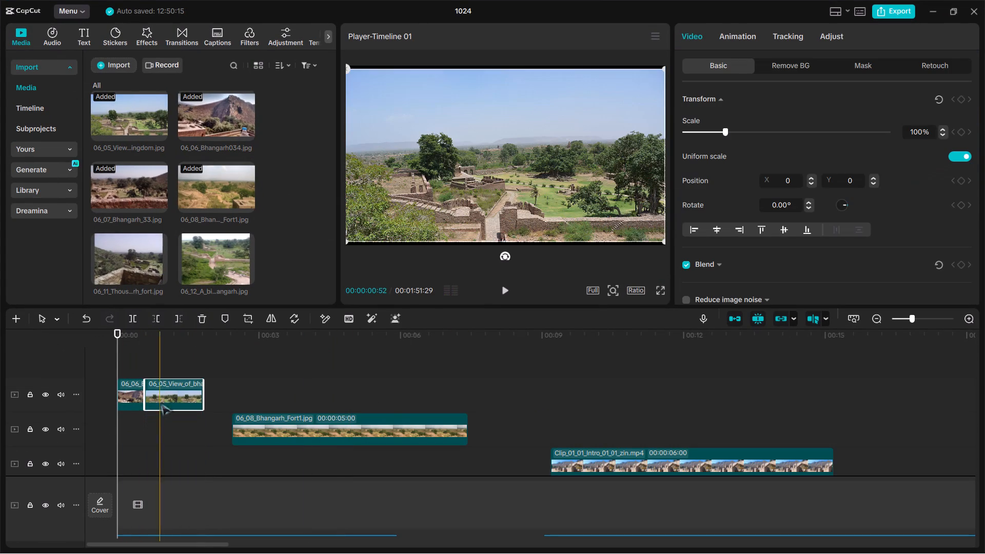
pyautogui.scroll(-1, 173, 429)
pyautogui.scroll(-5, 211, 458)
pyautogui.moveTo(222, 394); pyautogui.dragTo(222, 389)
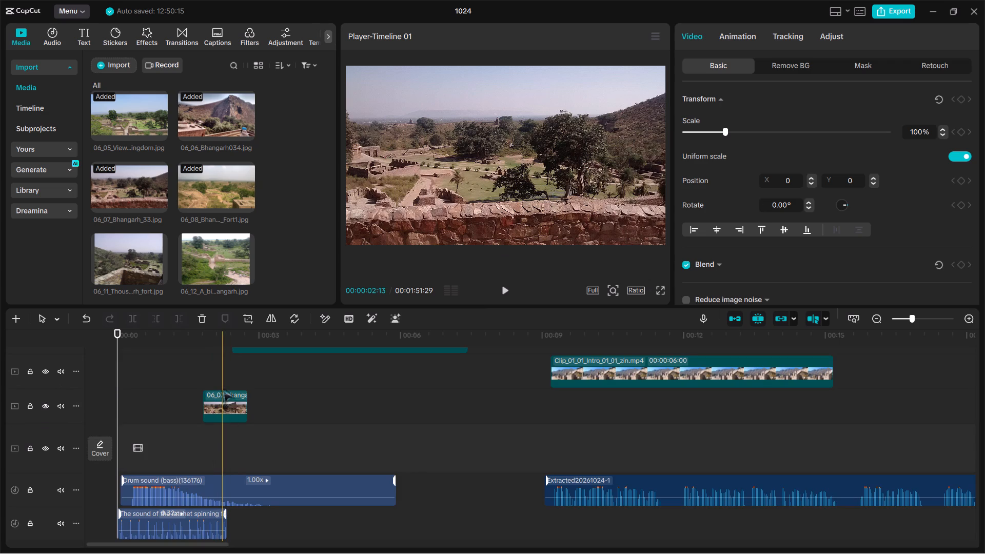
pyautogui.moveTo(222, 389); pyautogui.dragTo(221, 388)
pyautogui.scroll(15, 223, 365)
pyautogui.scroll(-6, 233, 456)
pyautogui.scroll(4, 233, 457)
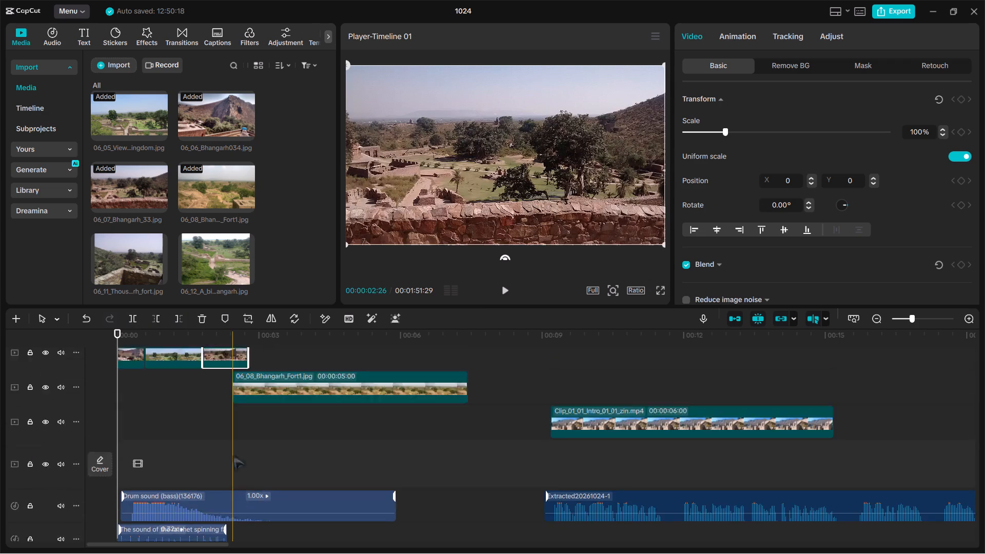
pyautogui.scroll(5, 233, 456)
pyautogui.moveTo(259, 436); pyautogui.dragTo(276, 401)
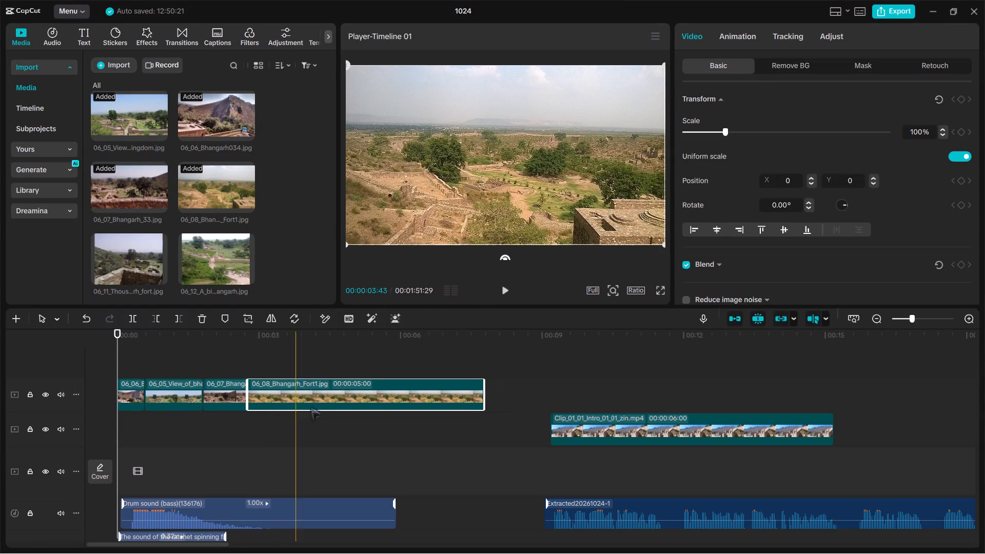
# Trim the end of 06_08_Bhangarh_Fort1.jpg so the image lasts about 1 second, and play the opening to check it.
pyautogui.moveTo(482, 389); pyautogui.dragTo(294, 429)
pyautogui.press('space')
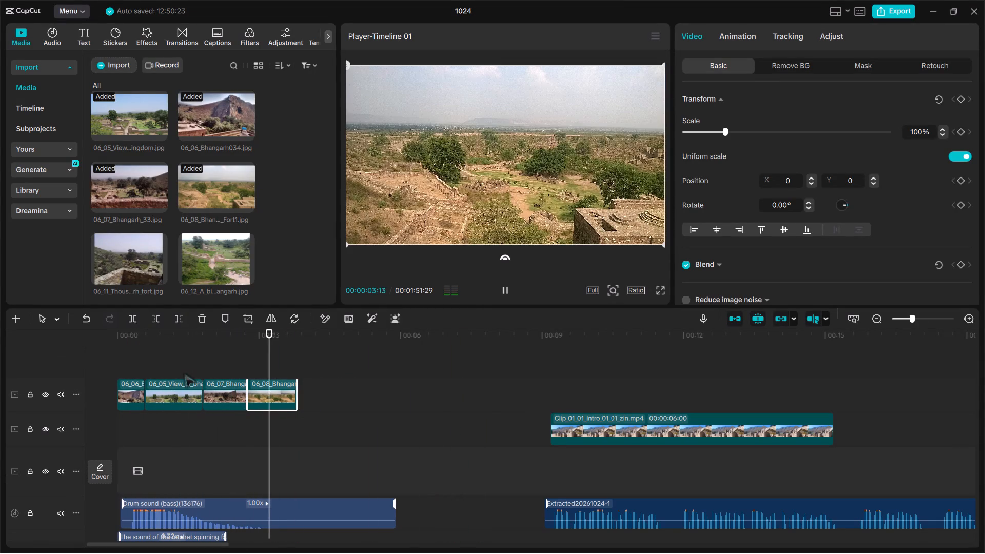
pyautogui.press('space')
# Delete the Drum sound (bass) clip from the start of the audio.
pyautogui.click(231, 522)
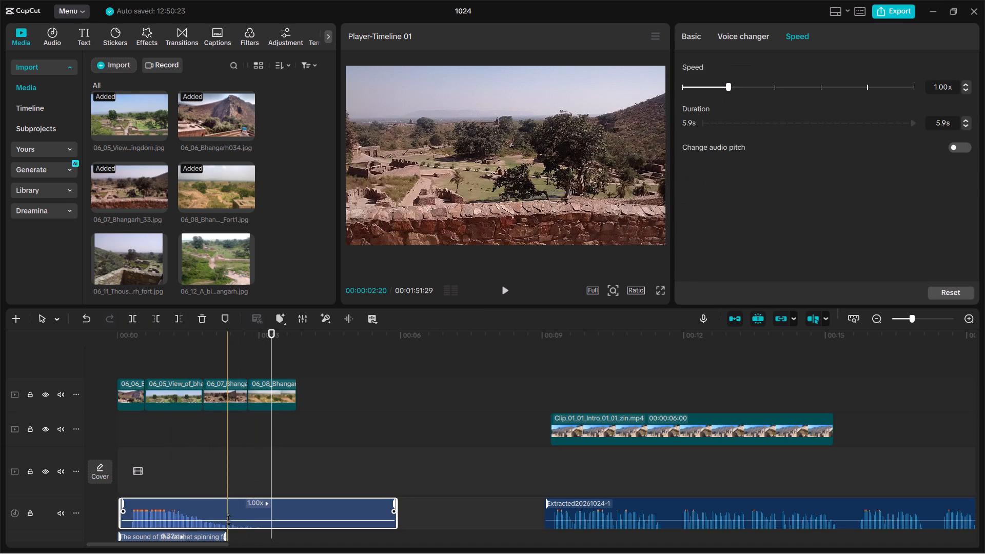
pyautogui.scroll(-20, 229, 520)
pyautogui.scroll(-17, 229, 520)
pyautogui.scroll(20, 229, 520)
pyautogui.scroll(20, 229, 520)
pyautogui.scroll(1, 229, 520)
pyautogui.scroll(-2, 86, 553)
pyautogui.press('Delete')
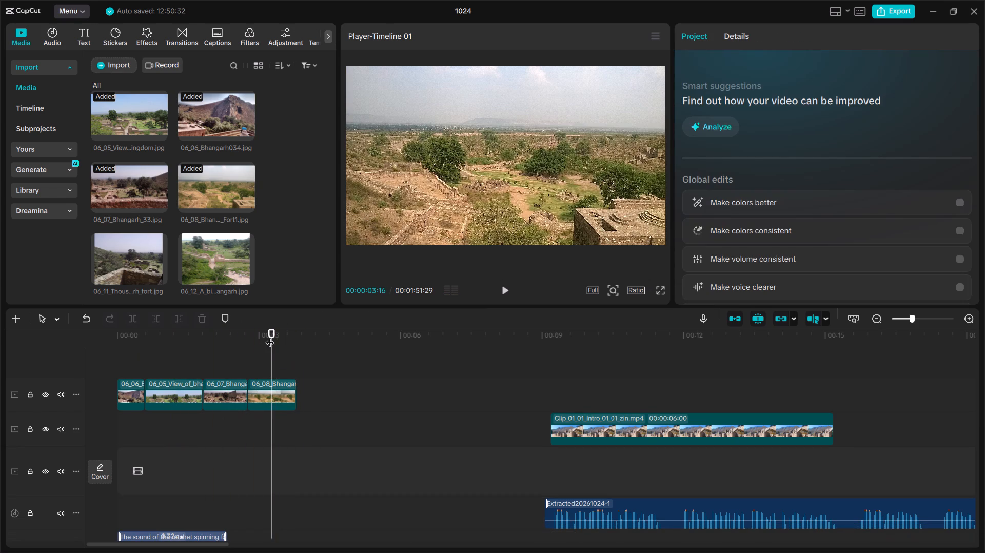
# Play the opening from the start to check the images against the ratchet sound alone.
pyautogui.moveTo(270, 336); pyautogui.dragTo(0, 345)
pyautogui.press('space')
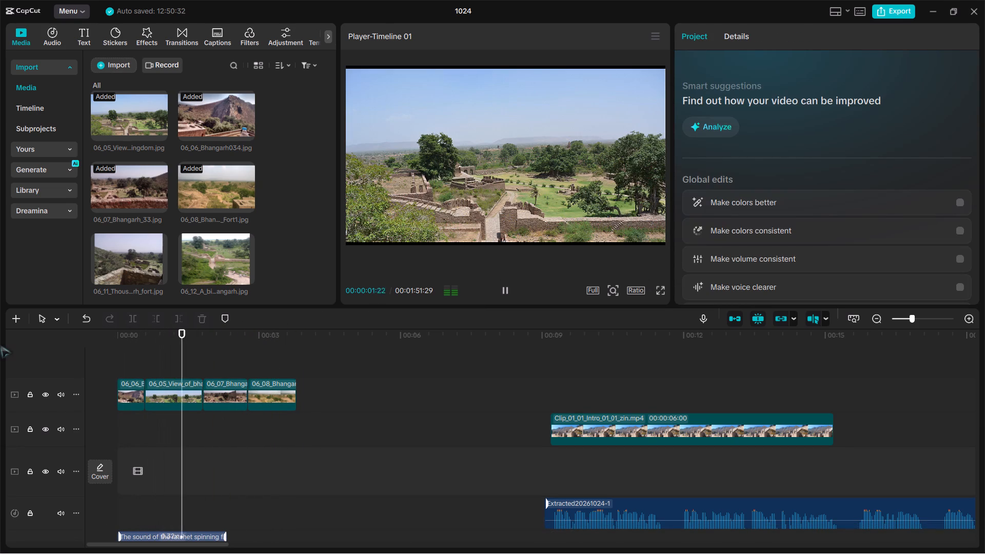
pyautogui.press('space')
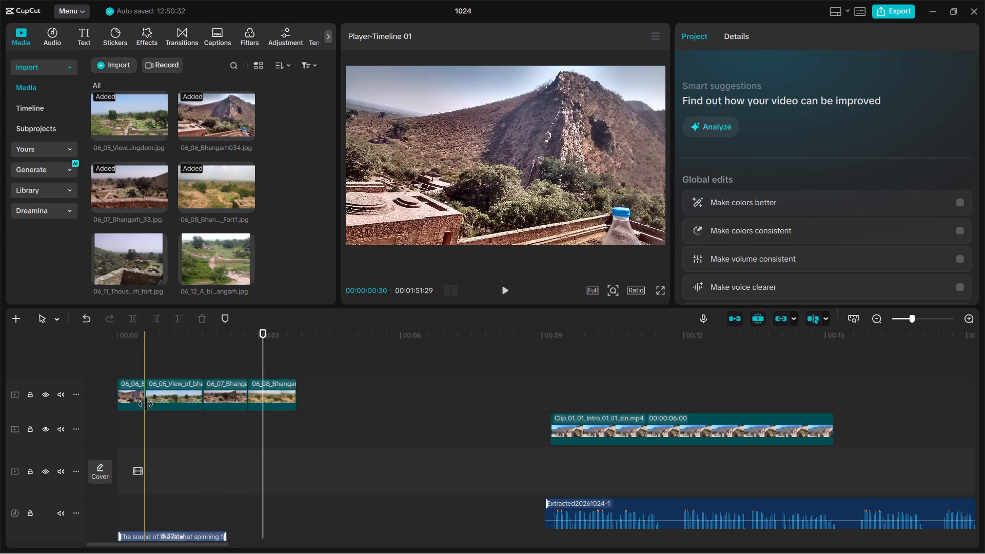
# Extend the end of the ratchet sound to the end of the image sequence, for a duration of 3.8 seconds.
pyautogui.scroll(-11, 207, 513)
pyautogui.click(221, 492)
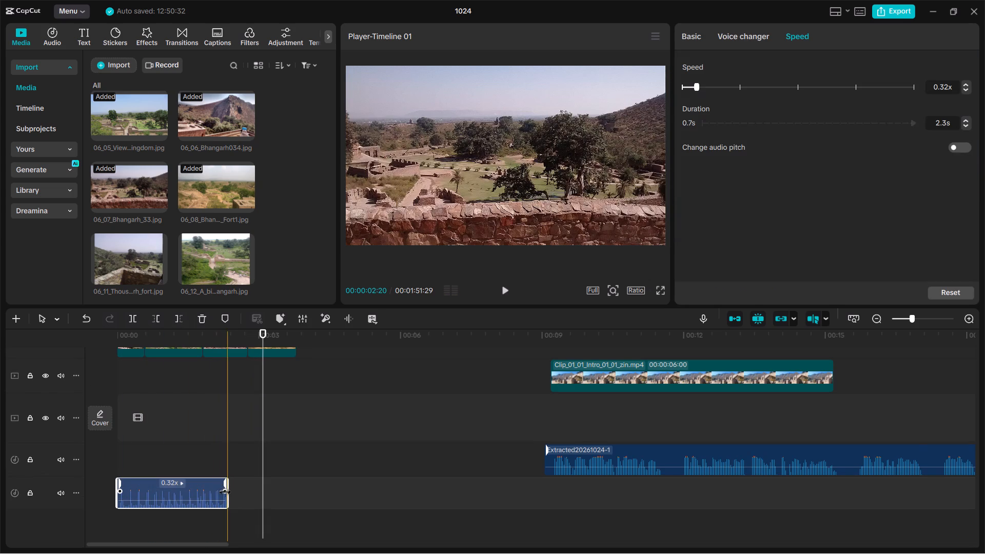
pyautogui.moveTo(225, 492); pyautogui.dragTo(297, 492)
pyautogui.moveTo(230, 498); pyautogui.dragTo(293, 493)
# Look through the mask, background removal and retouch settings for the first image, 06_06_Bhangarh034.jpg.
pyautogui.scroll(12, 160, 423)
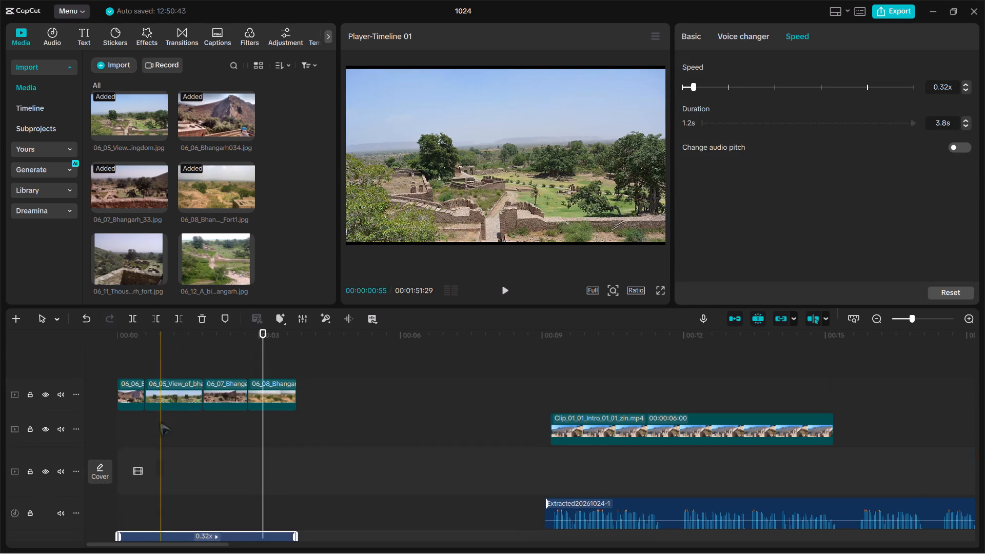
pyautogui.scroll(20, 160, 422)
pyautogui.scroll(20, 160, 422)
pyautogui.scroll(9, 160, 422)
pyautogui.moveTo(263, 332); pyautogui.dragTo(54, 381)
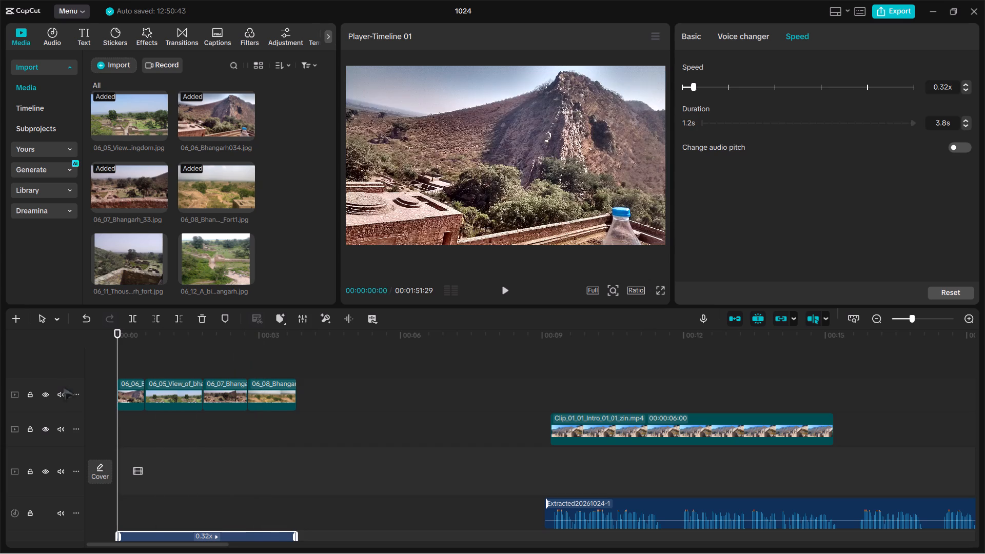
pyautogui.click(126, 391)
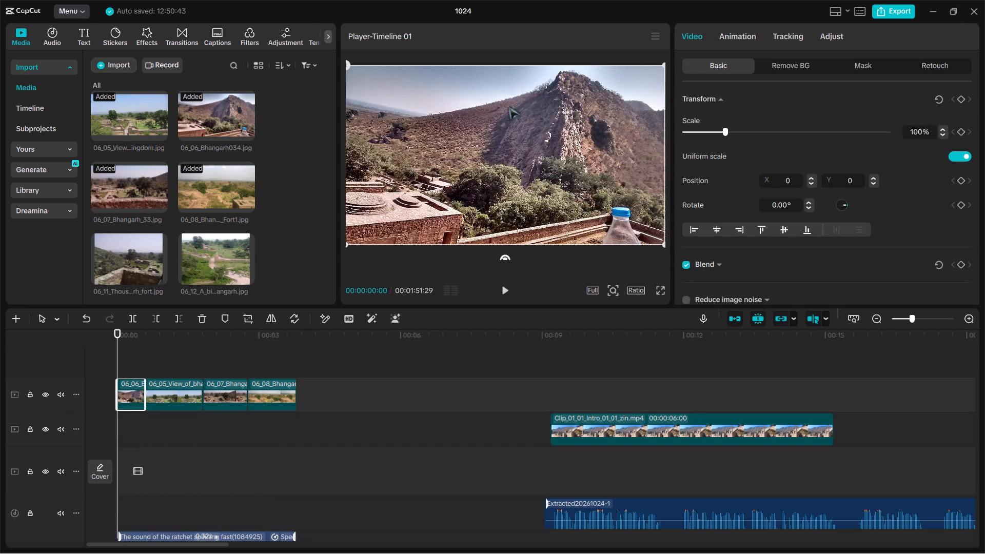
pyautogui.click(876, 65)
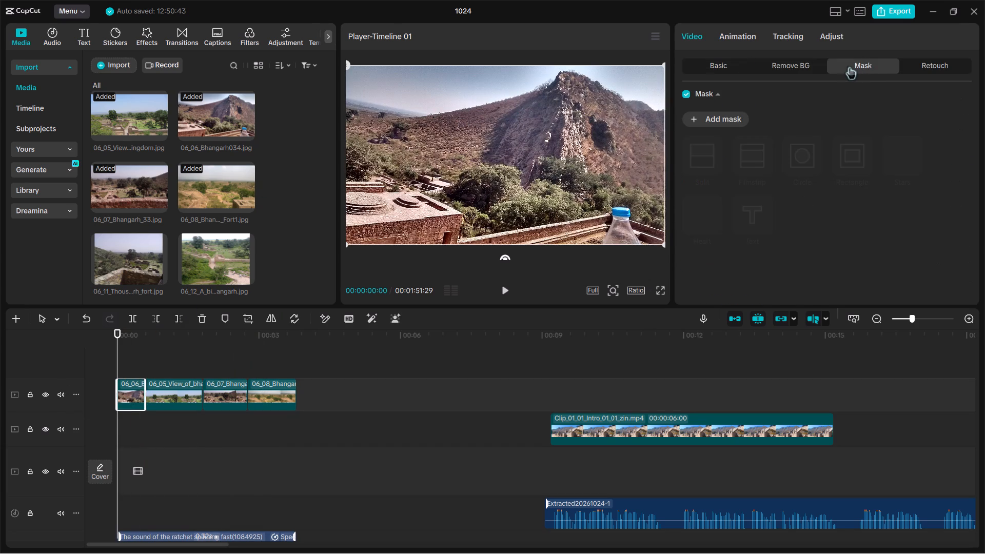
pyautogui.click(825, 66)
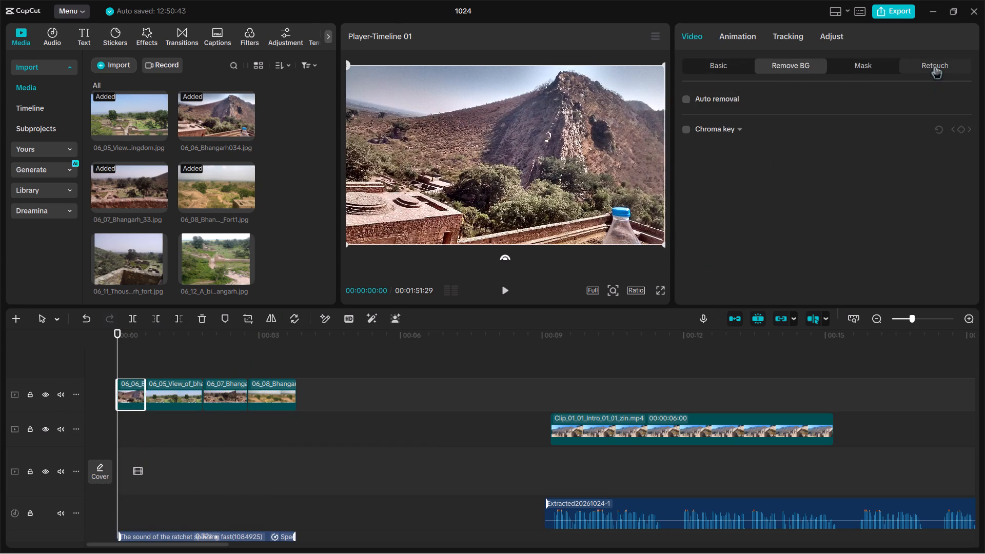
pyautogui.click(935, 66)
pyautogui.scroll(-1, 746, 204)
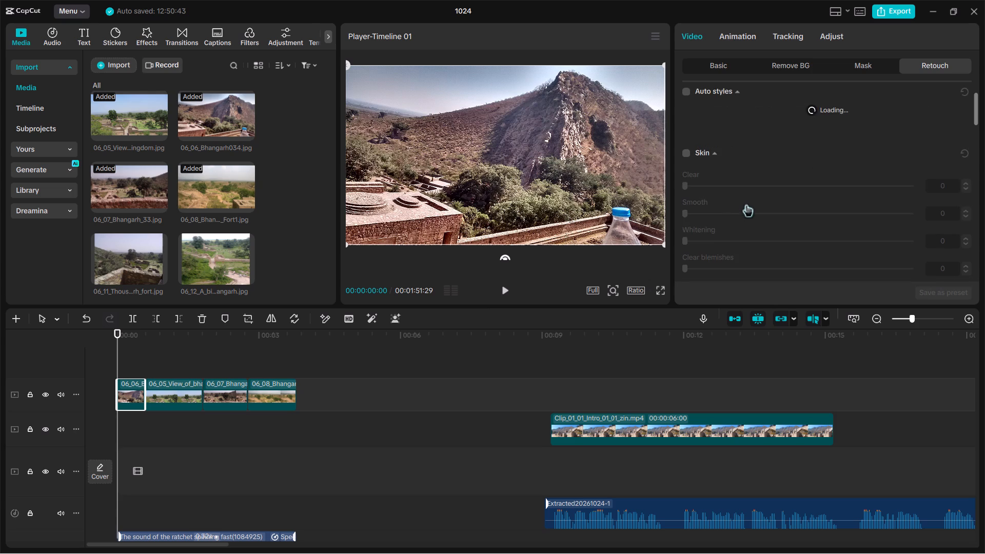
pyautogui.scroll(20, 747, 204)
pyautogui.scroll(11, 747, 204)
pyautogui.scroll(-3, 758, 200)
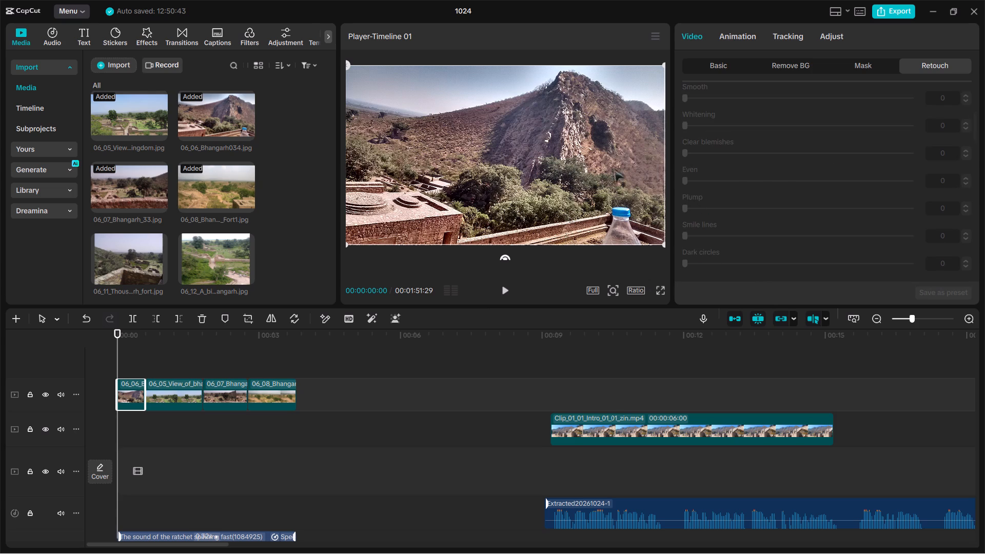
pyautogui.scroll(20, 809, 193)
pyautogui.scroll(20, 809, 193)
pyautogui.scroll(2, 809, 193)
pyautogui.scroll(-20, 809, 193)
pyautogui.scroll(-20, 809, 193)
pyautogui.scroll(-6, 809, 193)
pyautogui.scroll(20, 807, 194)
pyautogui.scroll(20, 807, 194)
pyautogui.scroll(20, 807, 194)
pyautogui.scroll(-8, 807, 194)
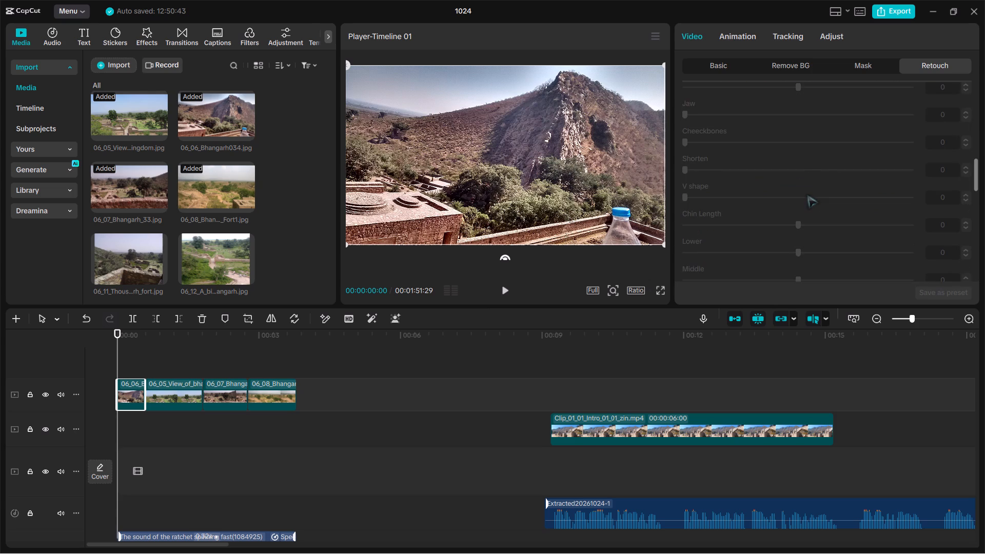
pyautogui.scroll(-1, 807, 194)
pyautogui.scroll(20, 807, 194)
pyautogui.scroll(20, 807, 194)
pyautogui.scroll(20, 807, 194)
pyautogui.scroll(-5, 807, 194)
pyautogui.scroll(9, 807, 194)
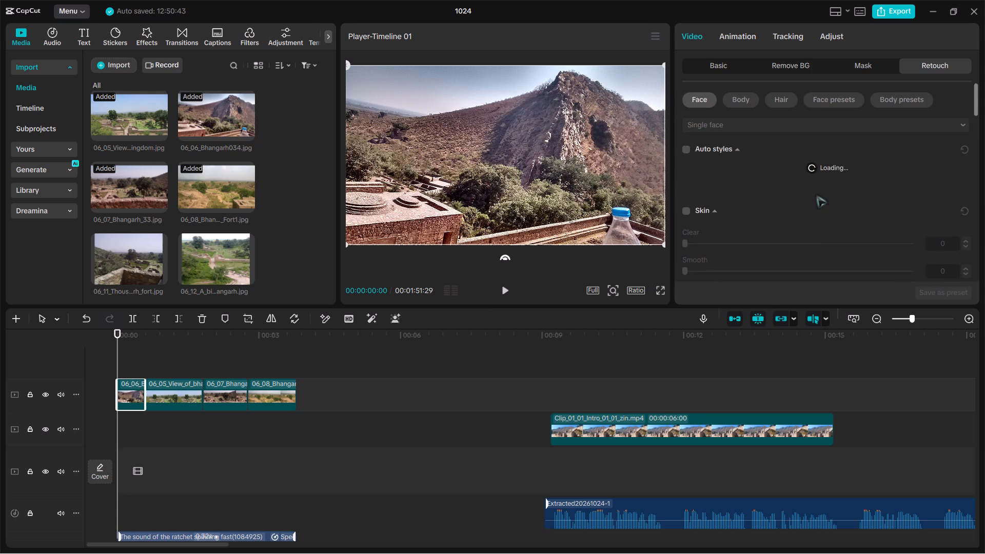
pyautogui.click(734, 149)
# Turn on Skin retouching for 06_06_Bhangarh034.jpg and look over its adjustments.
pyautogui.click(685, 212)
pyautogui.scroll(-10, 731, 235)
pyautogui.scroll(2, 735, 232)
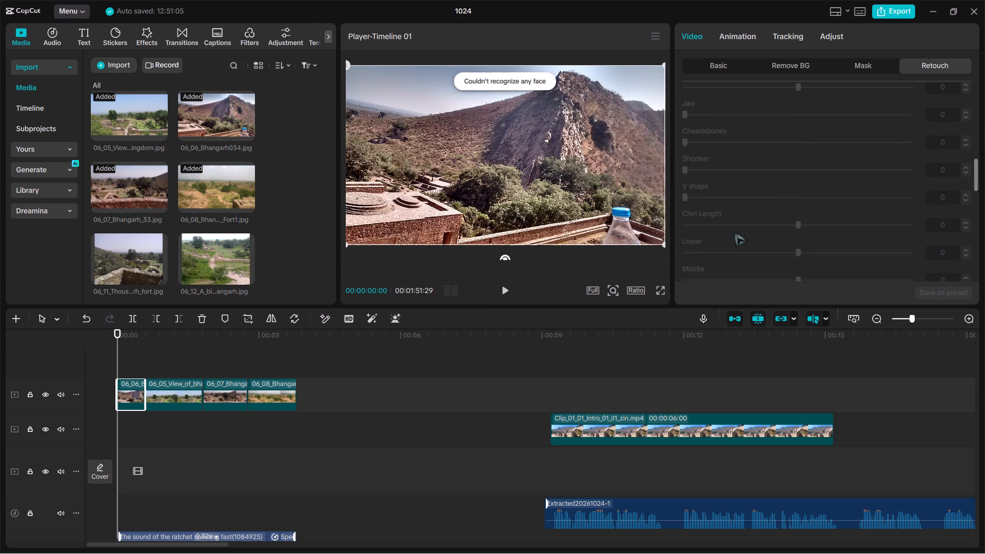
pyautogui.scroll(5, 735, 232)
pyautogui.scroll(17, 735, 232)
pyautogui.scroll(-2, 735, 232)
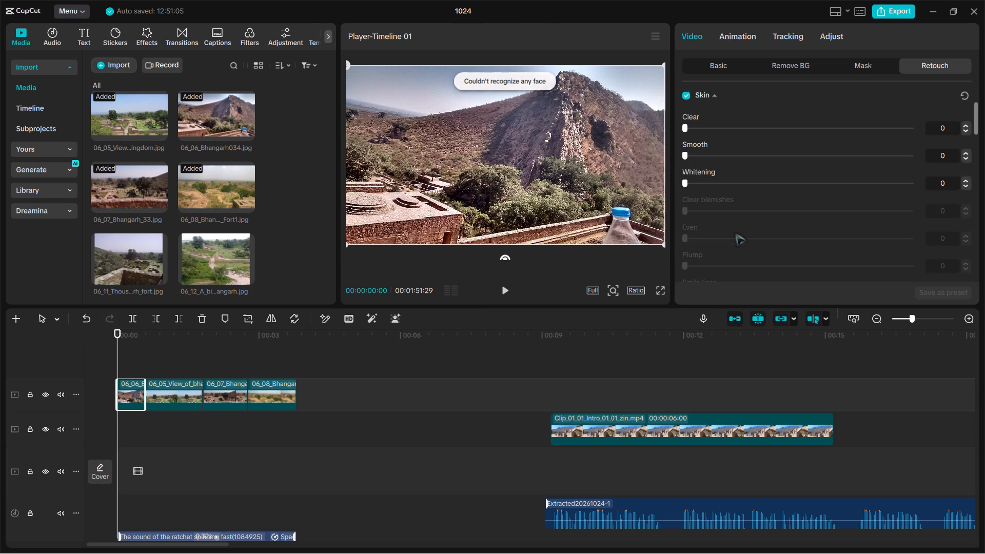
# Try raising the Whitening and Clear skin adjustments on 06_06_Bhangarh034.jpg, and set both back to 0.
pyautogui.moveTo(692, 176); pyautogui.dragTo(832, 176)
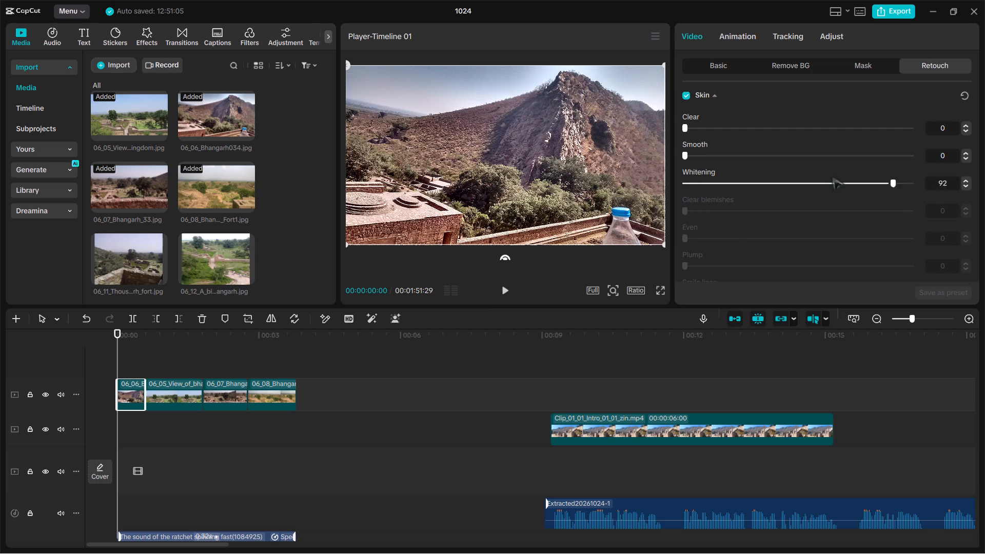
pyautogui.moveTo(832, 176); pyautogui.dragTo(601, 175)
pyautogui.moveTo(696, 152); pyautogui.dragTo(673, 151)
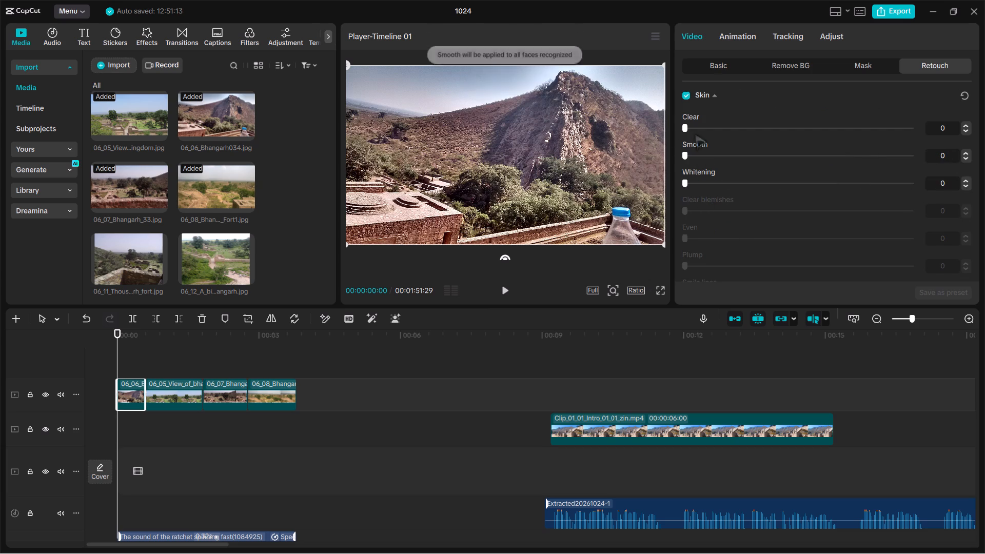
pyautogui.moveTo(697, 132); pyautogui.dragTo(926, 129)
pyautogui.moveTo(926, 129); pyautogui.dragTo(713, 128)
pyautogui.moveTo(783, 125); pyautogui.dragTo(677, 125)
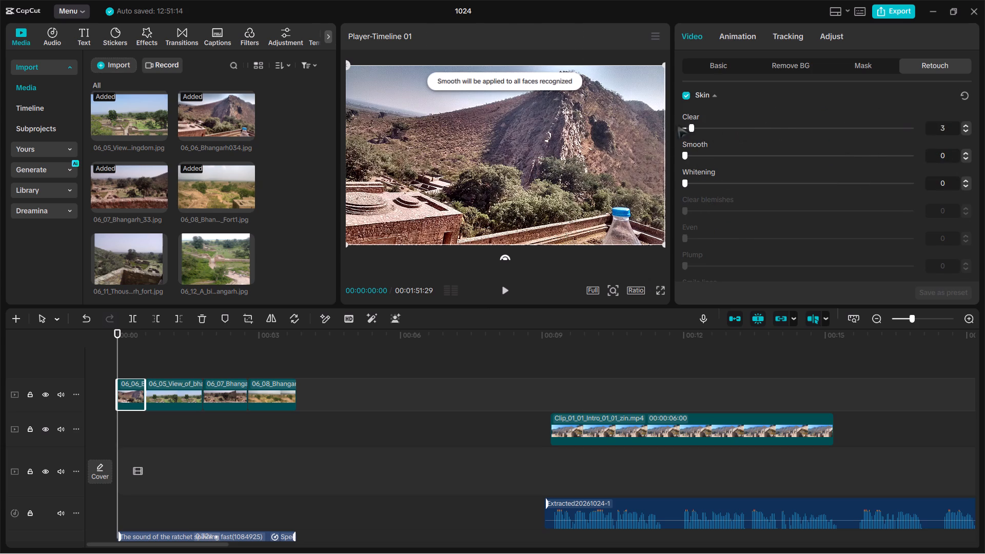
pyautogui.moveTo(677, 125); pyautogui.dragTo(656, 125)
# Look through the face, features and makeup retouch options, including the Cool and Wine makeup looks.
pyautogui.scroll(-19, 739, 211)
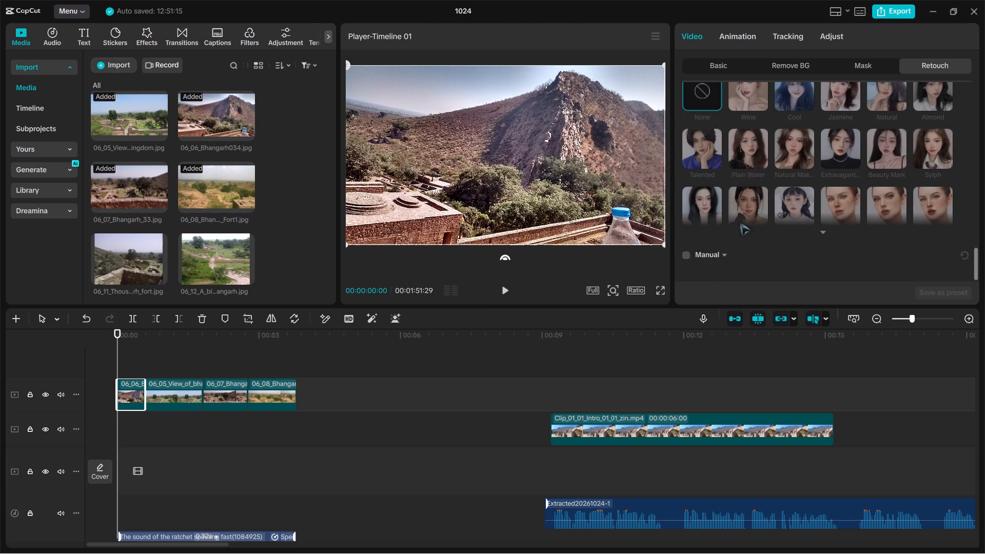
pyautogui.scroll(15, 830, 166)
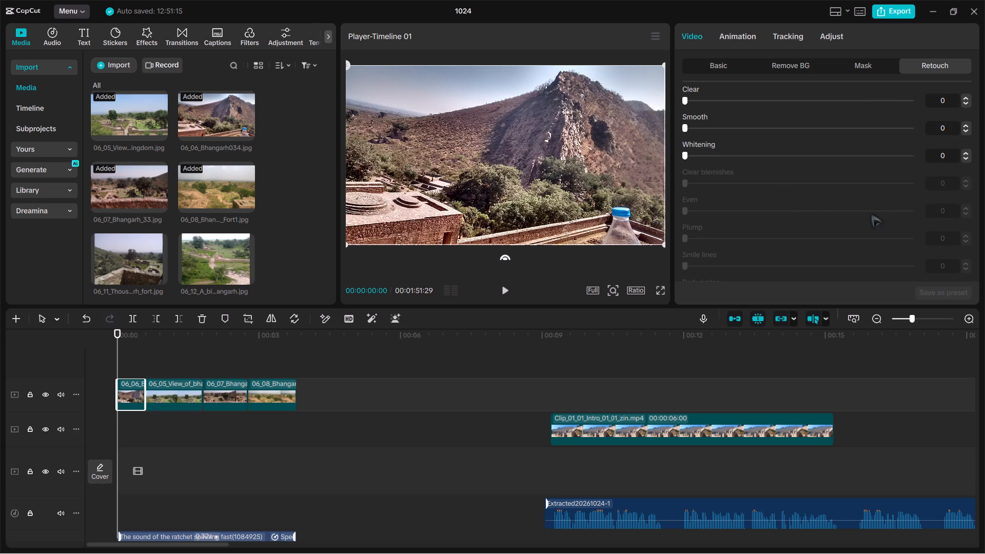
pyautogui.scroll(-2, 871, 214)
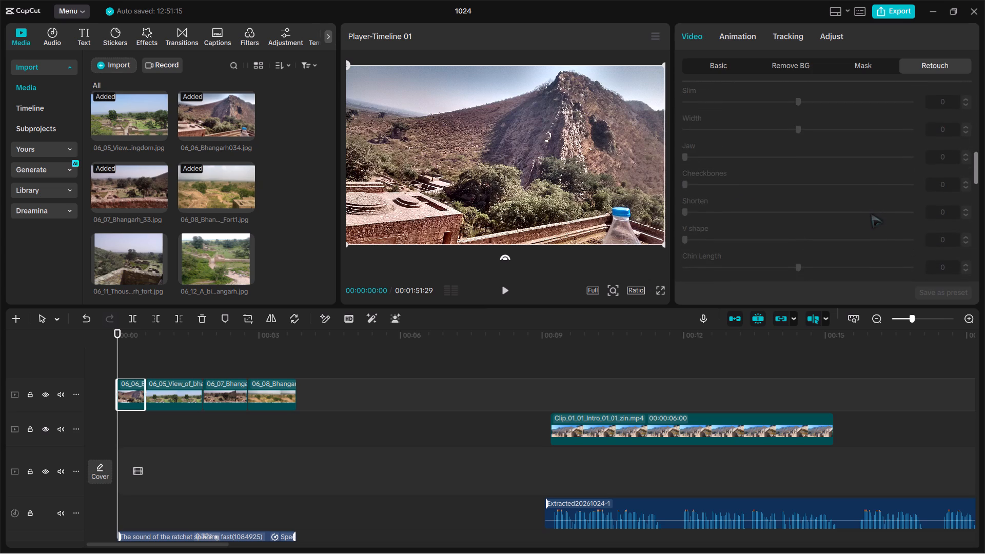
pyautogui.scroll(-2, 871, 214)
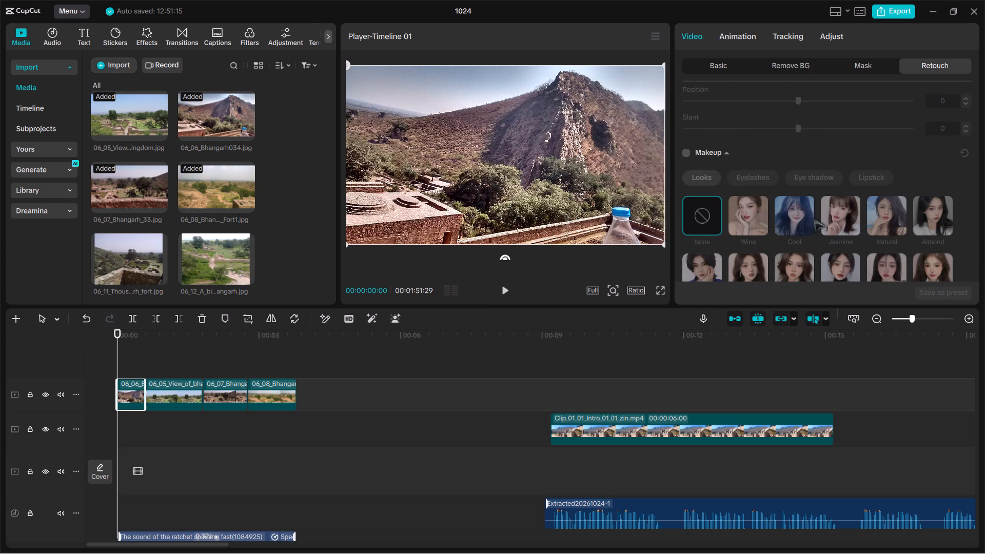
pyautogui.click(813, 218)
pyautogui.click(766, 210)
pyautogui.click(761, 211)
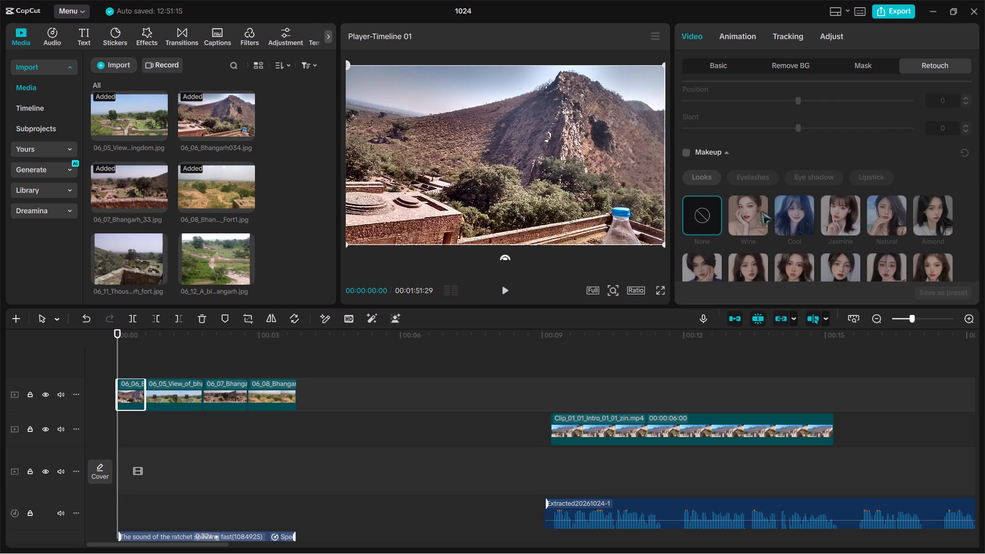
pyautogui.scroll(-2, 786, 214)
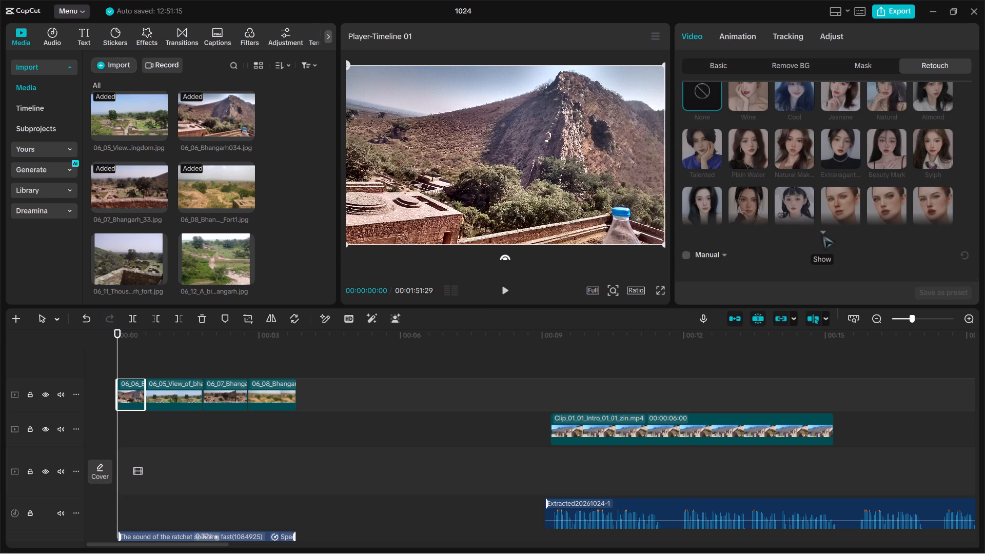
pyautogui.click(823, 233)
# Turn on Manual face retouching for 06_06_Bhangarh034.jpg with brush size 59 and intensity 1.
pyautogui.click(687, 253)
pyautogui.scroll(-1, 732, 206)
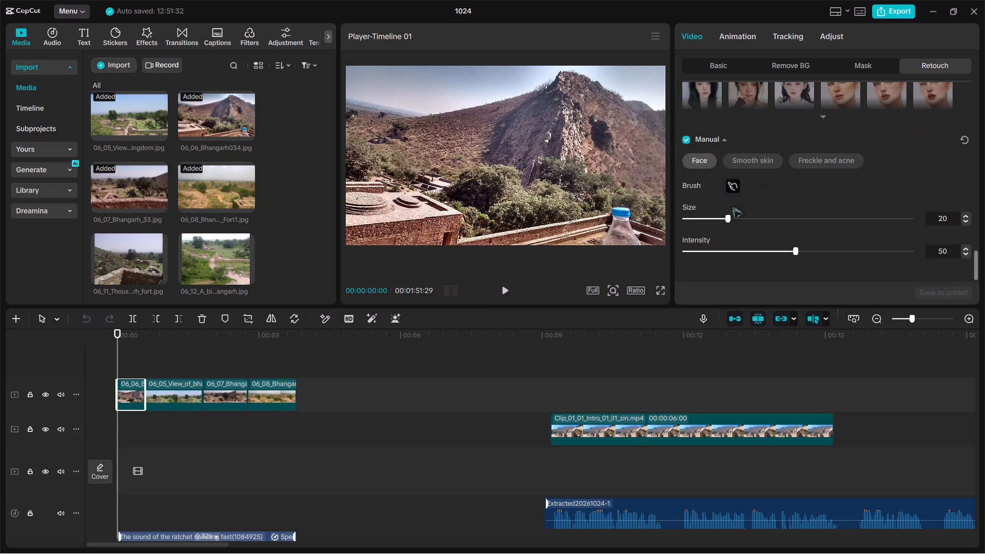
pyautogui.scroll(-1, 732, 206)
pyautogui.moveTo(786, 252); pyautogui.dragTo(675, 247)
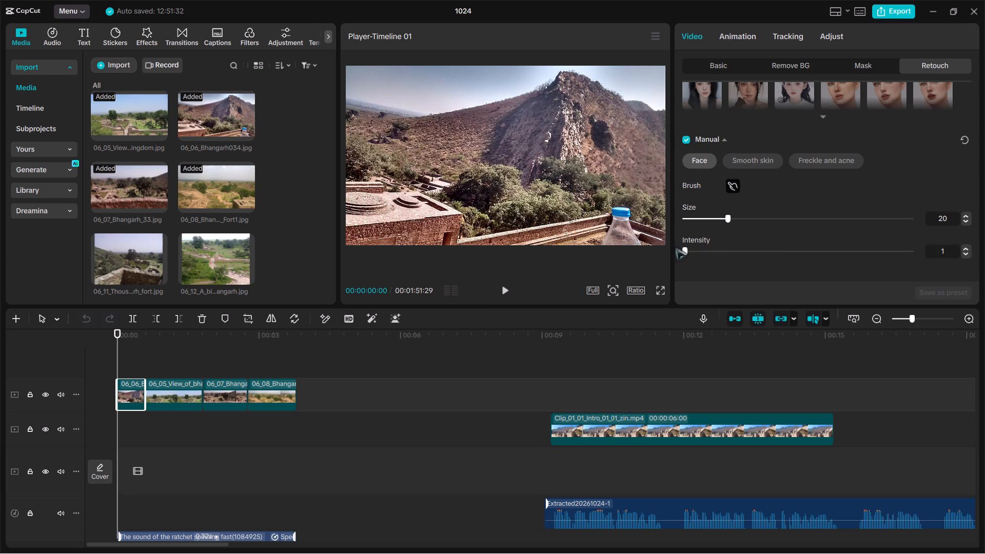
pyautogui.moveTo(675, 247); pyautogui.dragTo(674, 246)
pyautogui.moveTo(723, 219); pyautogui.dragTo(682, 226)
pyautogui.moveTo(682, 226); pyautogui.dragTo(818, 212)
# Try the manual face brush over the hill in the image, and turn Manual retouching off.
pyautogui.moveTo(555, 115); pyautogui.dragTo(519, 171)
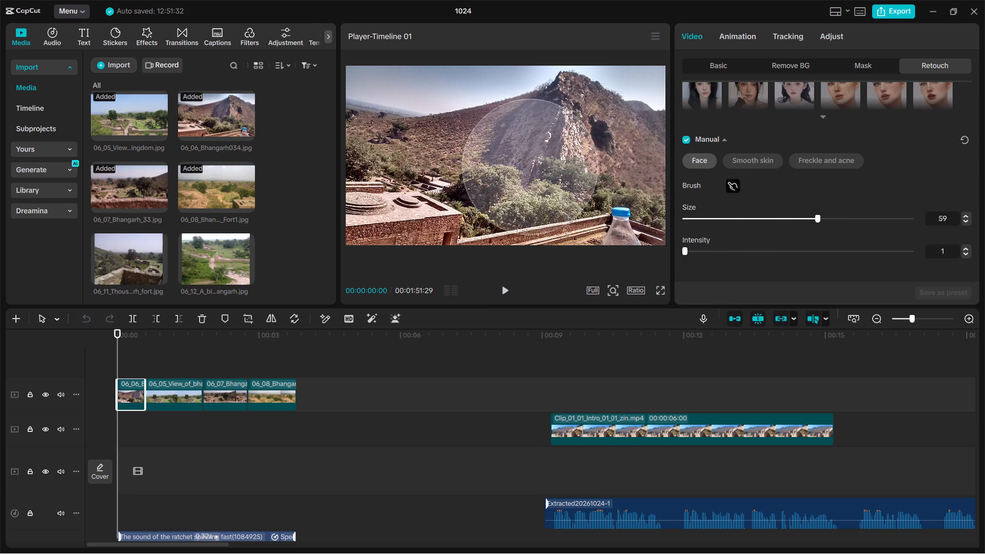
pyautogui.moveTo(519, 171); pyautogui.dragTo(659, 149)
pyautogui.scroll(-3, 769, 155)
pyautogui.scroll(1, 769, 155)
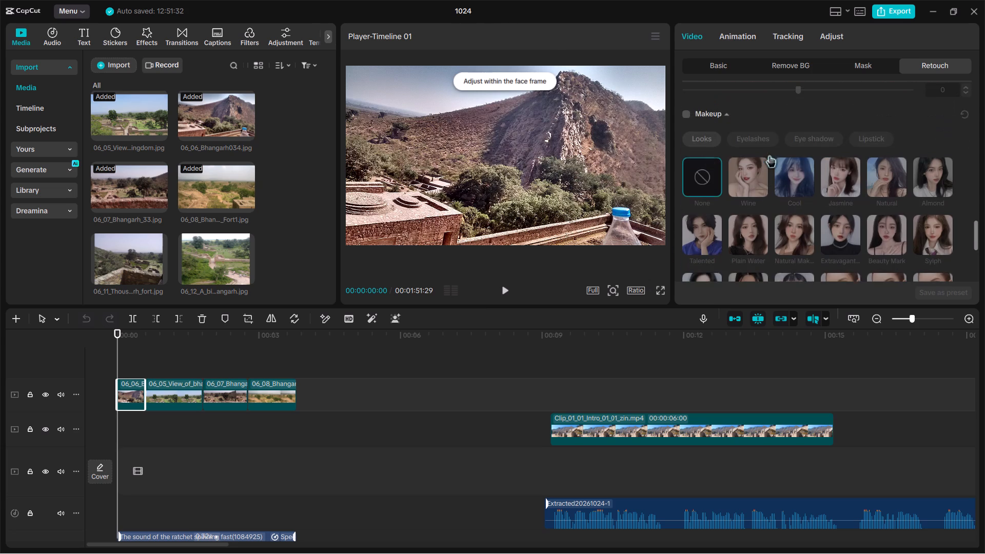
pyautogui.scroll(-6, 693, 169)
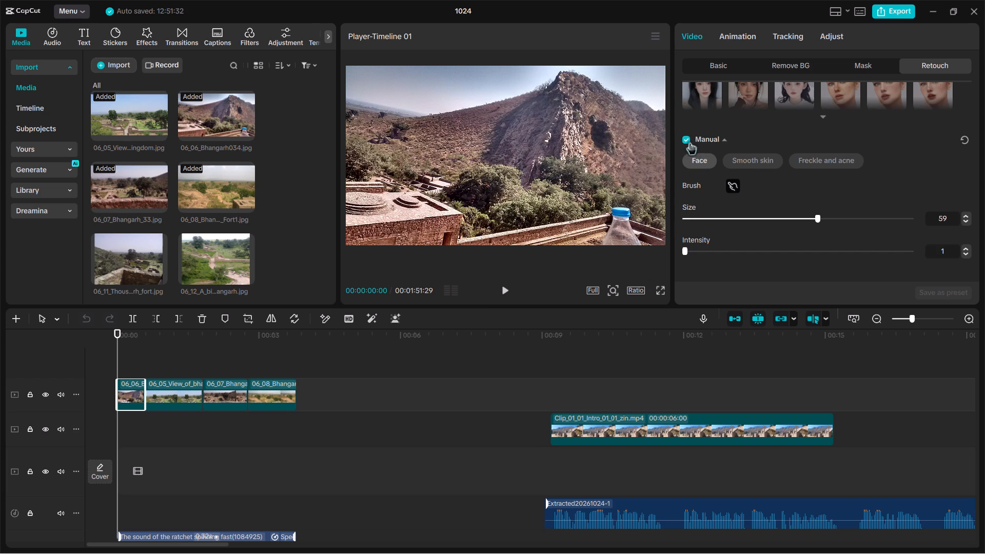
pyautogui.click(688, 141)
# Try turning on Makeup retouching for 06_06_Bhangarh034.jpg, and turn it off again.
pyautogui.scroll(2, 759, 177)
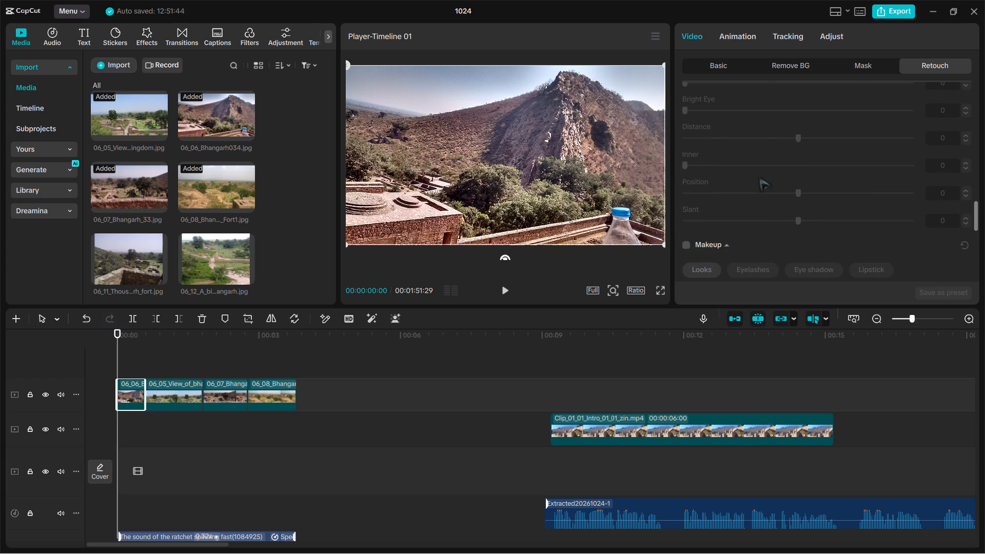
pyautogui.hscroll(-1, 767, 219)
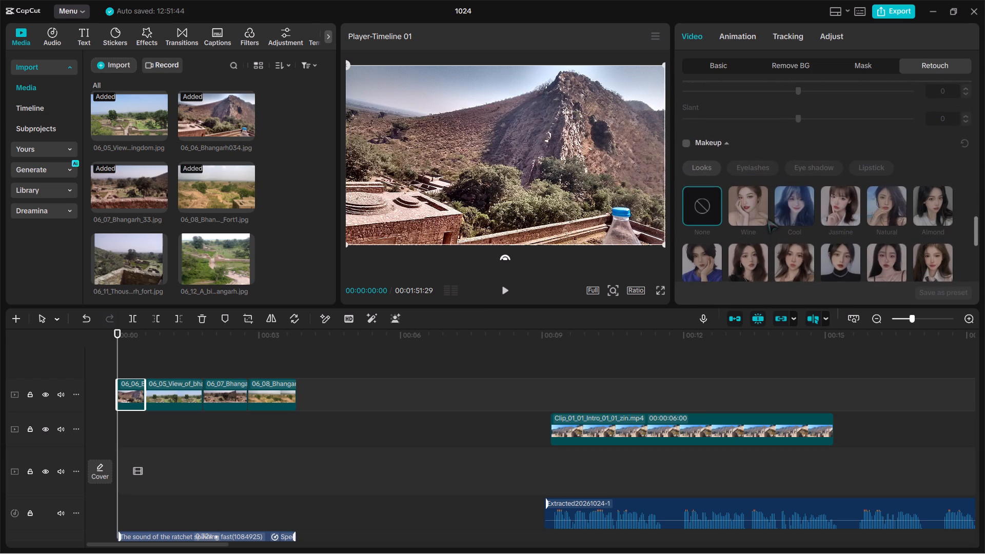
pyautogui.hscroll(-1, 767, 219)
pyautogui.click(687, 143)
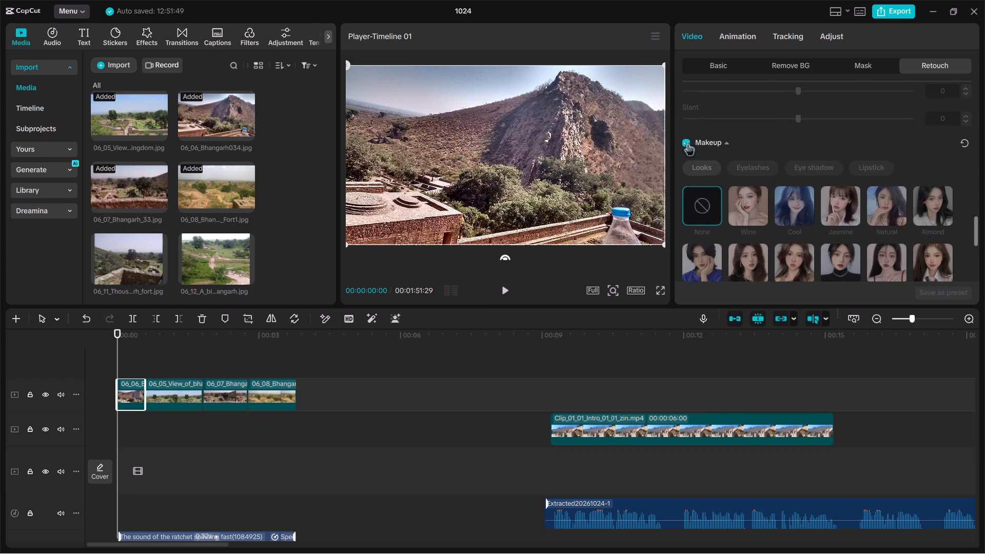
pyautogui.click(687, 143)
# Look through the face and features retouch settings and try the Face retouching option.
pyautogui.scroll(3, 754, 196)
pyautogui.scroll(-1, 754, 196)
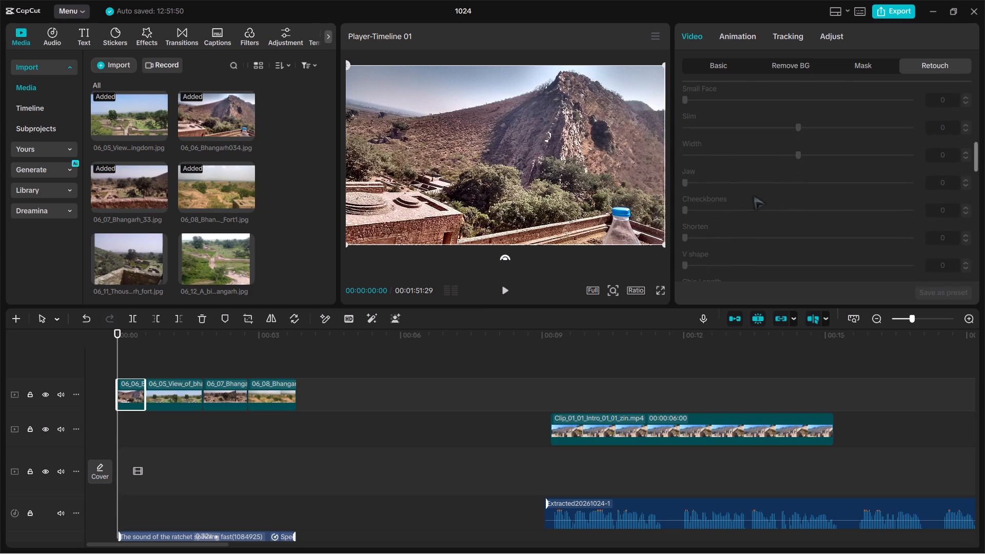
pyautogui.scroll(1, 692, 117)
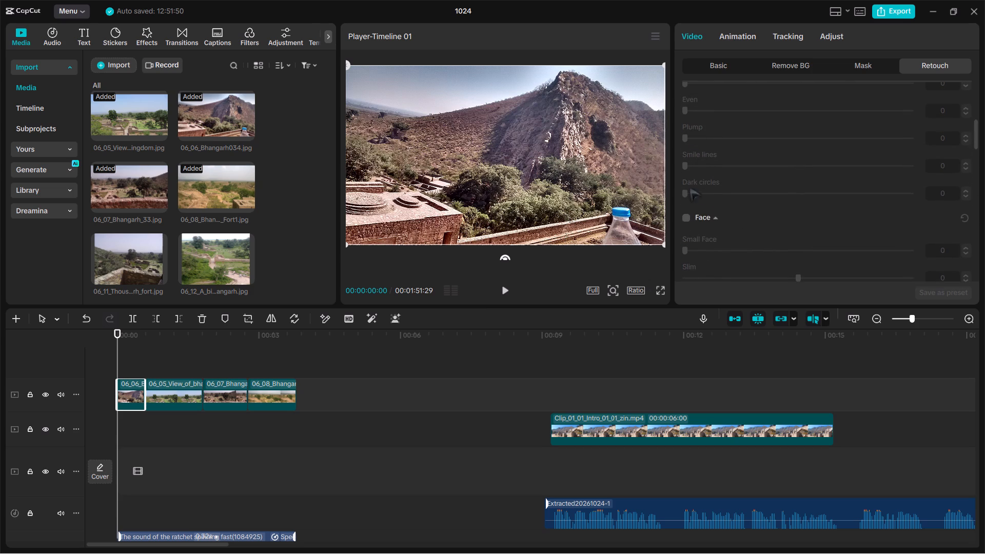
pyautogui.click(688, 223)
pyautogui.click(685, 211)
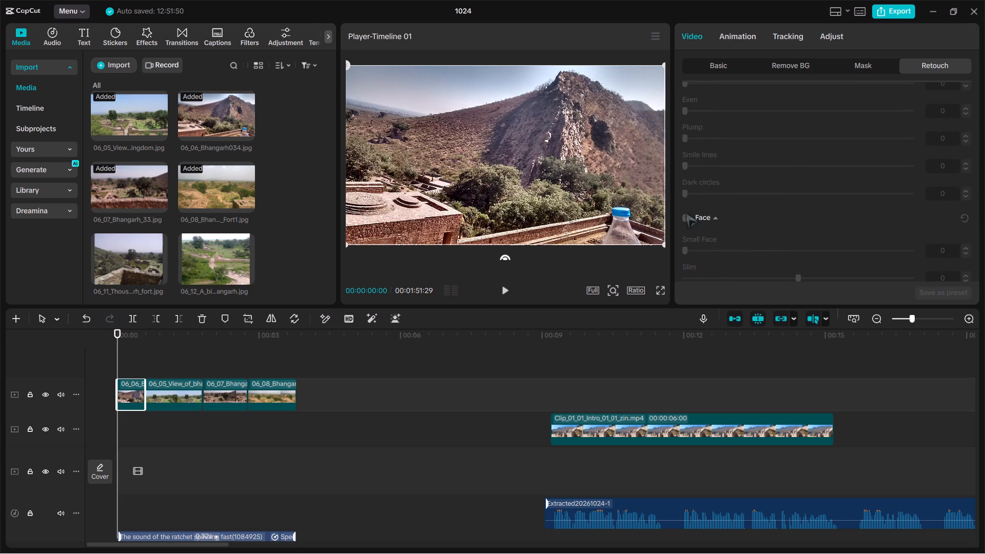
pyautogui.click(686, 214)
pyautogui.scroll(-1, 686, 214)
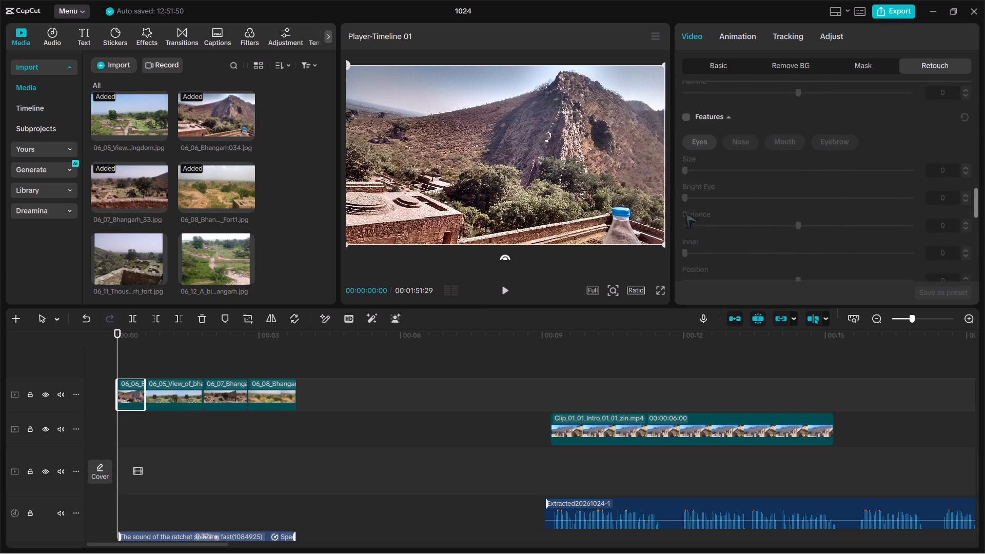
pyautogui.scroll(-1, 686, 214)
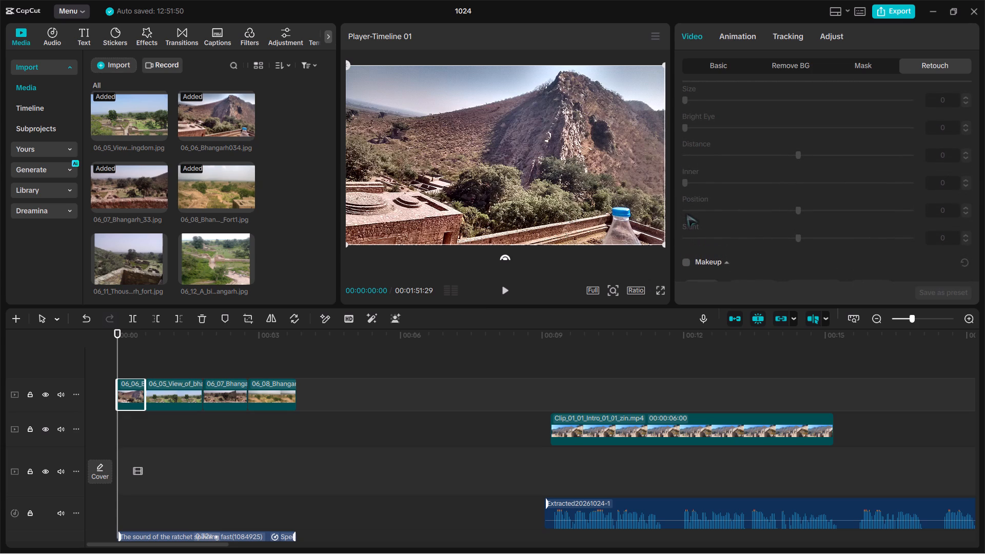
pyautogui.scroll(3, 721, 193)
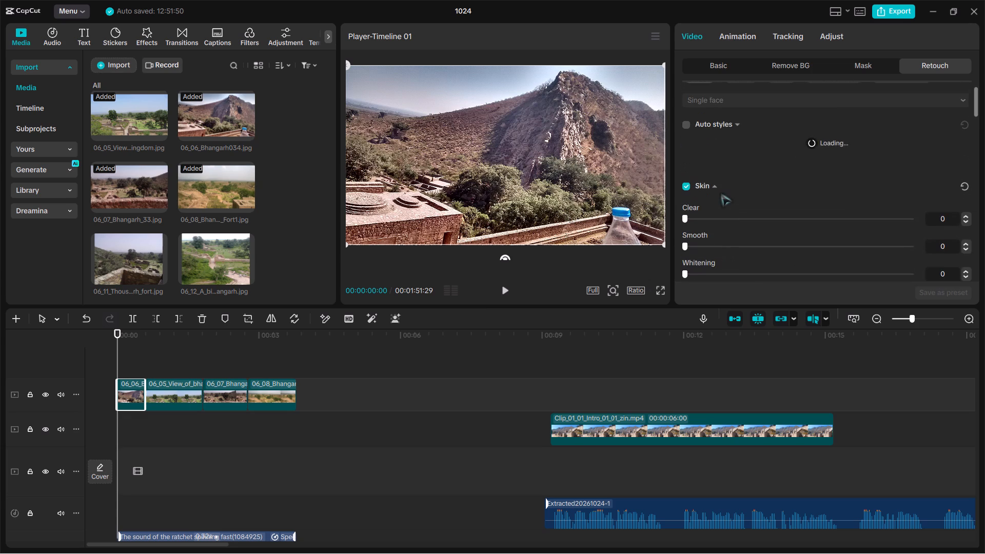
# Turn off Skin retouching for 06_06_Bhangarh034.jpg.
pyautogui.click(690, 183)
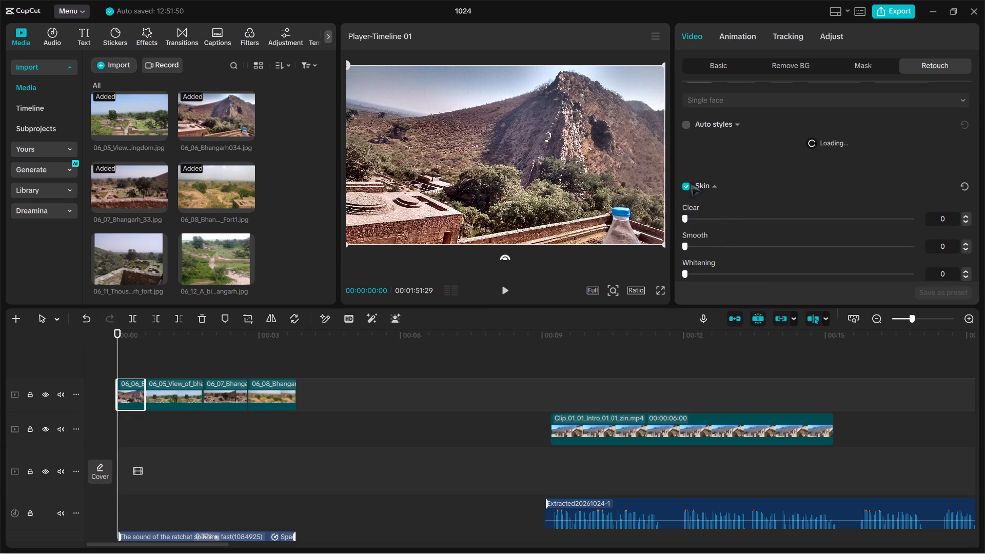
pyautogui.click(688, 183)
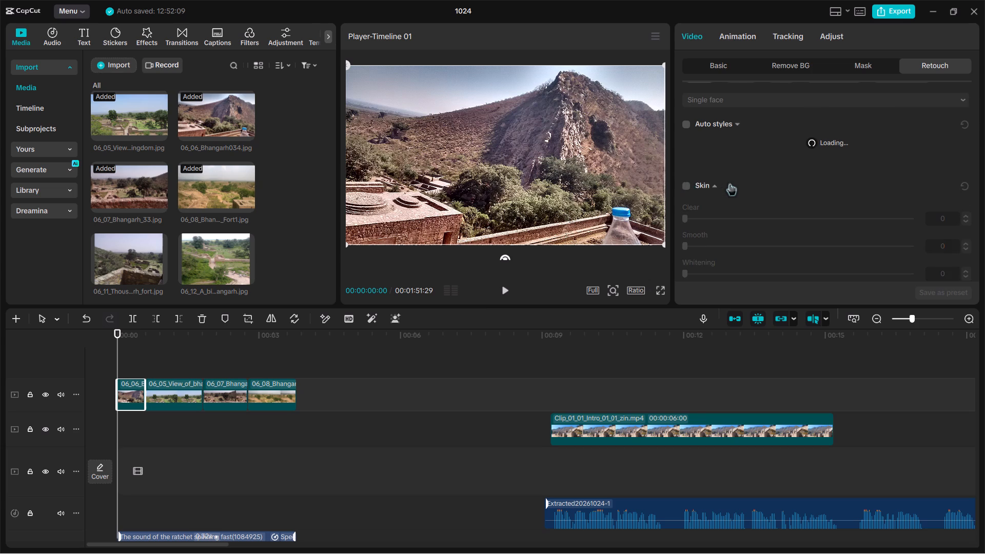
# Look through the remaining retouch settings and the mask and background removal settings for the first image.
pyautogui.scroll(-3, 730, 183)
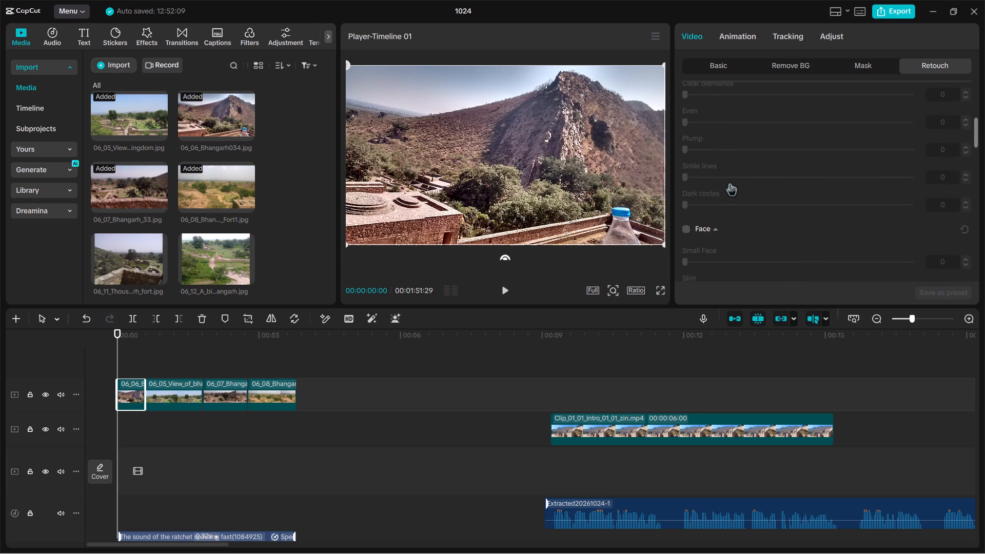
pyautogui.scroll(-3, 730, 183)
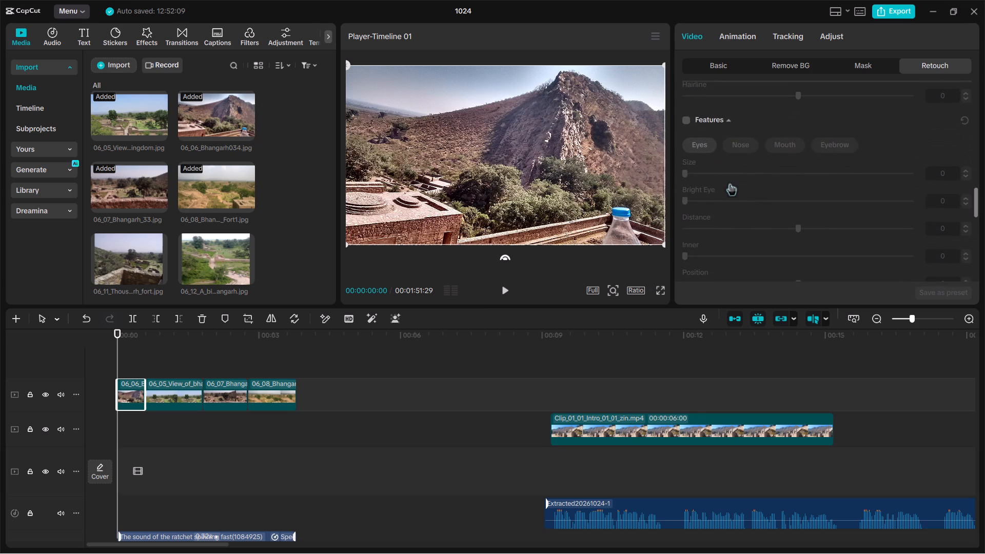
pyautogui.scroll(-5, 730, 183)
pyautogui.keyDown('ctrl'); pyautogui.scroll(11, 730, 183); pyautogui.keyUp('ctrl')
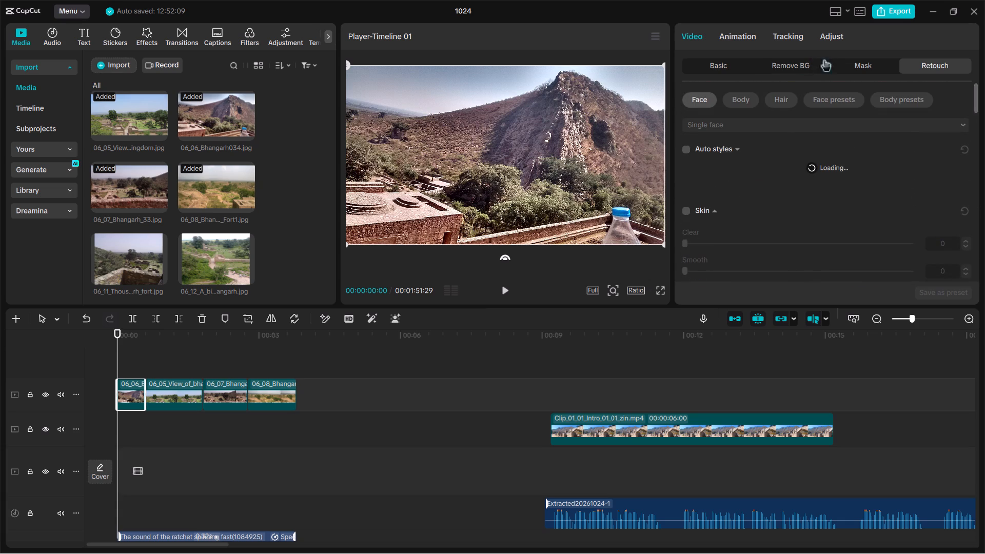
pyautogui.click(854, 64)
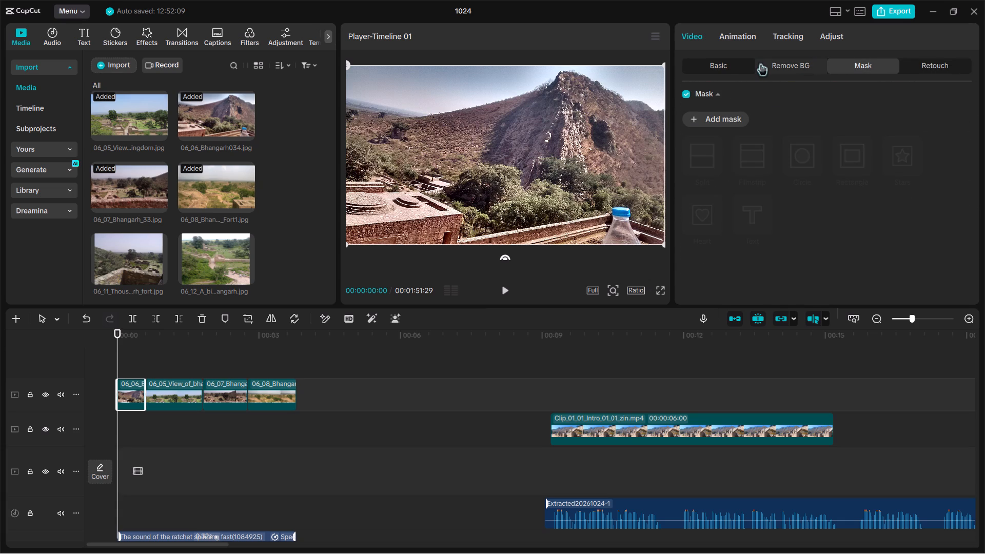
pyautogui.click(761, 63)
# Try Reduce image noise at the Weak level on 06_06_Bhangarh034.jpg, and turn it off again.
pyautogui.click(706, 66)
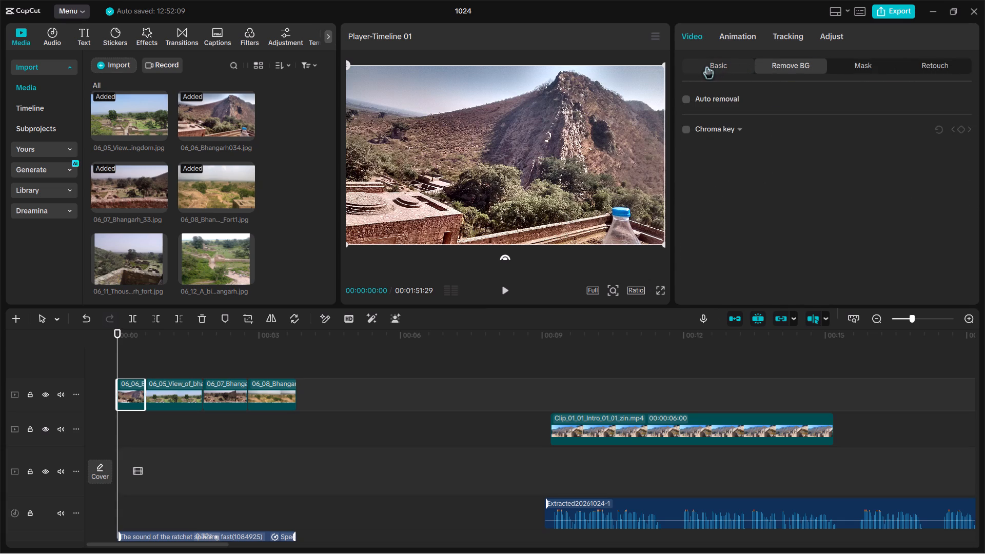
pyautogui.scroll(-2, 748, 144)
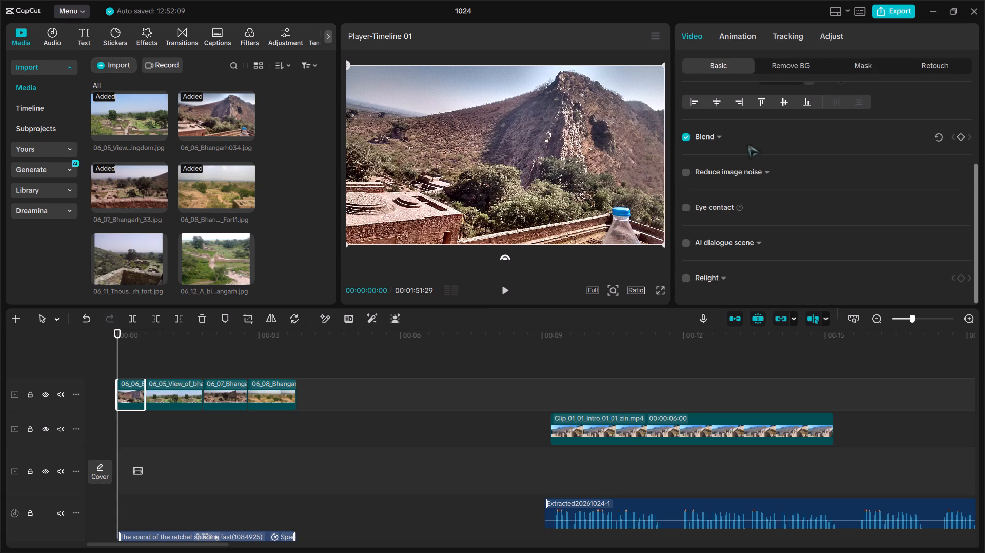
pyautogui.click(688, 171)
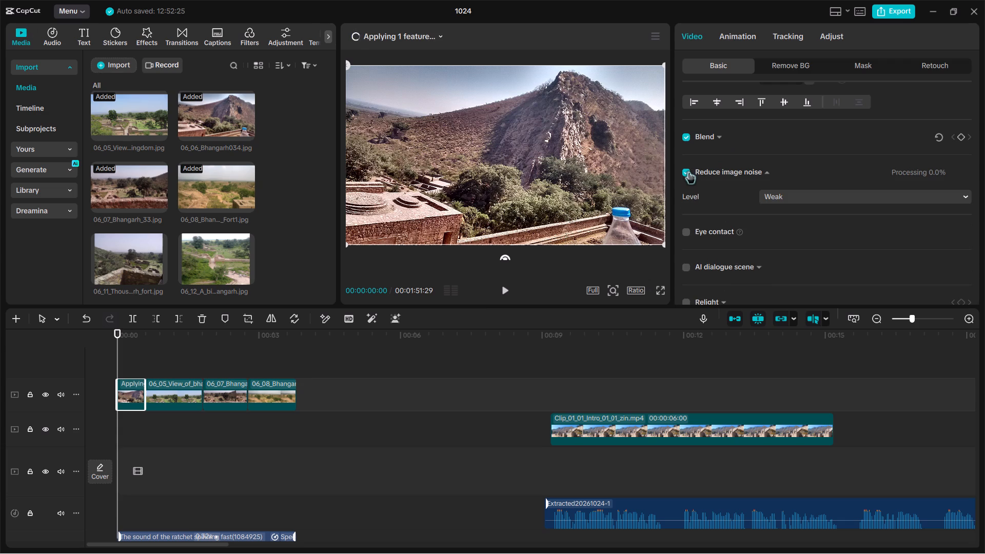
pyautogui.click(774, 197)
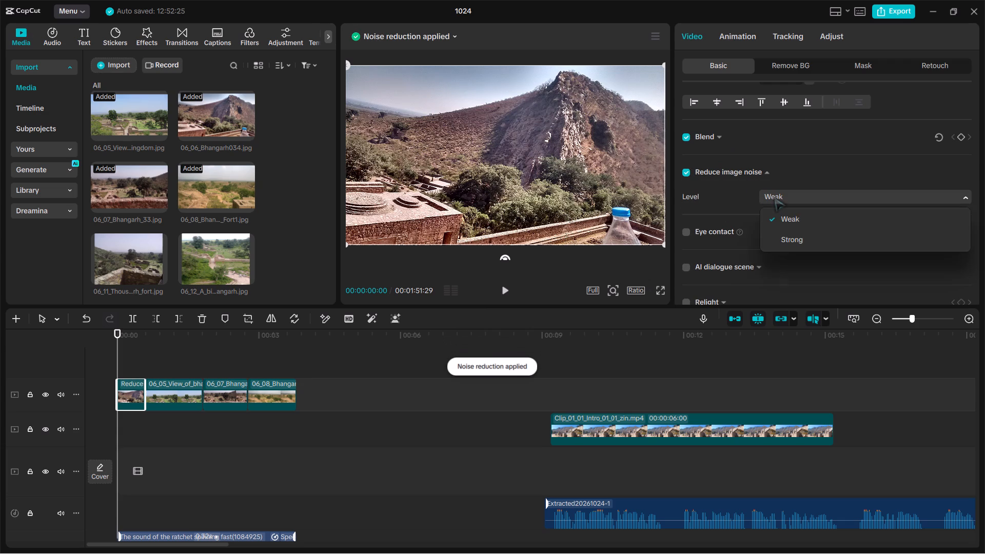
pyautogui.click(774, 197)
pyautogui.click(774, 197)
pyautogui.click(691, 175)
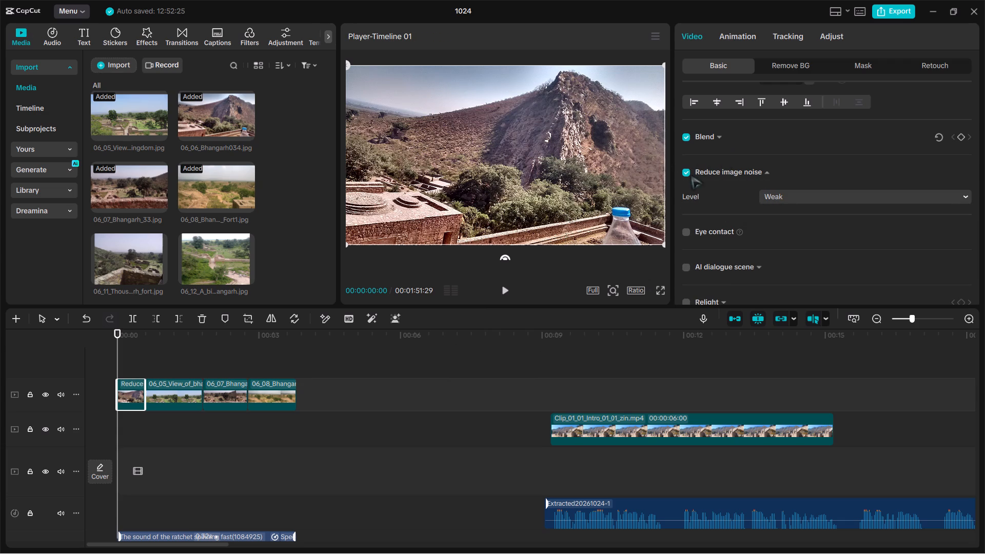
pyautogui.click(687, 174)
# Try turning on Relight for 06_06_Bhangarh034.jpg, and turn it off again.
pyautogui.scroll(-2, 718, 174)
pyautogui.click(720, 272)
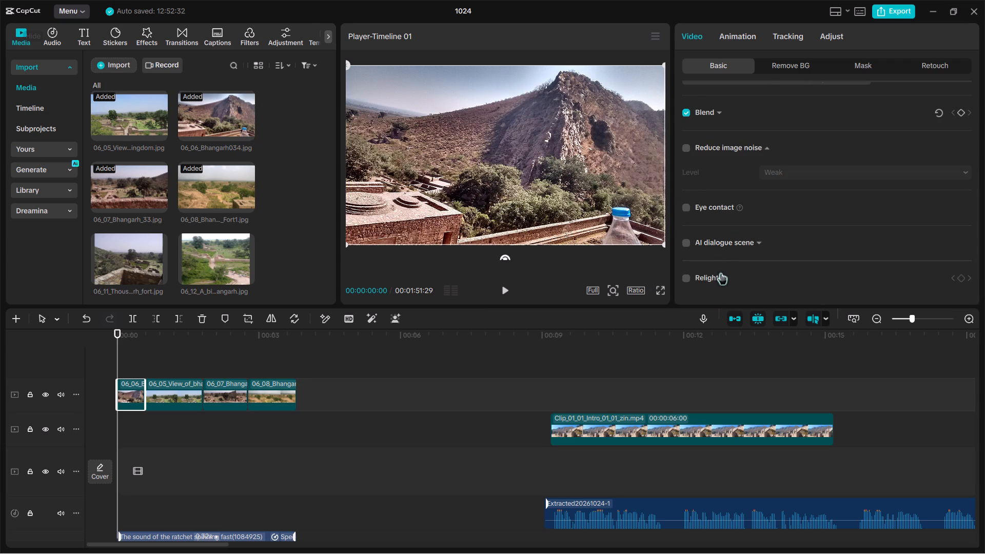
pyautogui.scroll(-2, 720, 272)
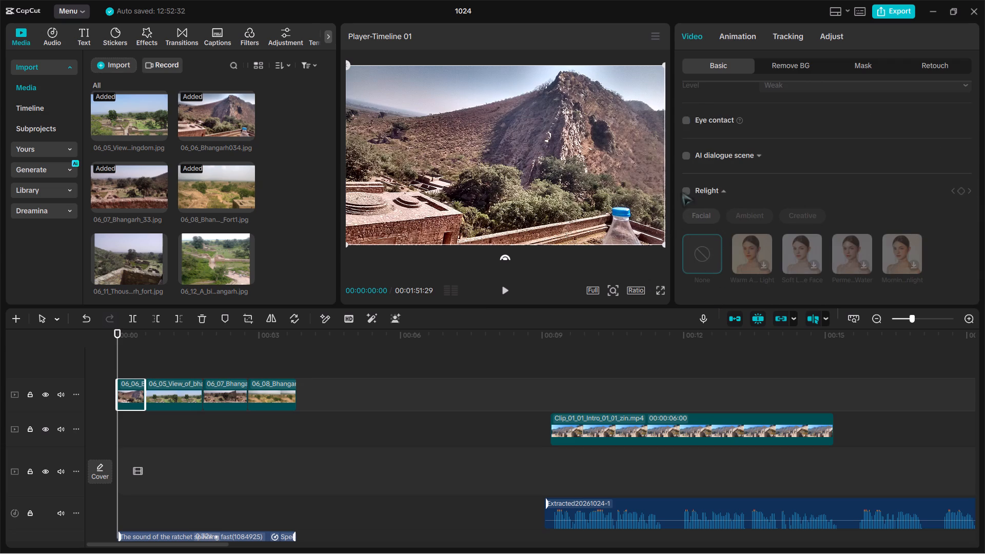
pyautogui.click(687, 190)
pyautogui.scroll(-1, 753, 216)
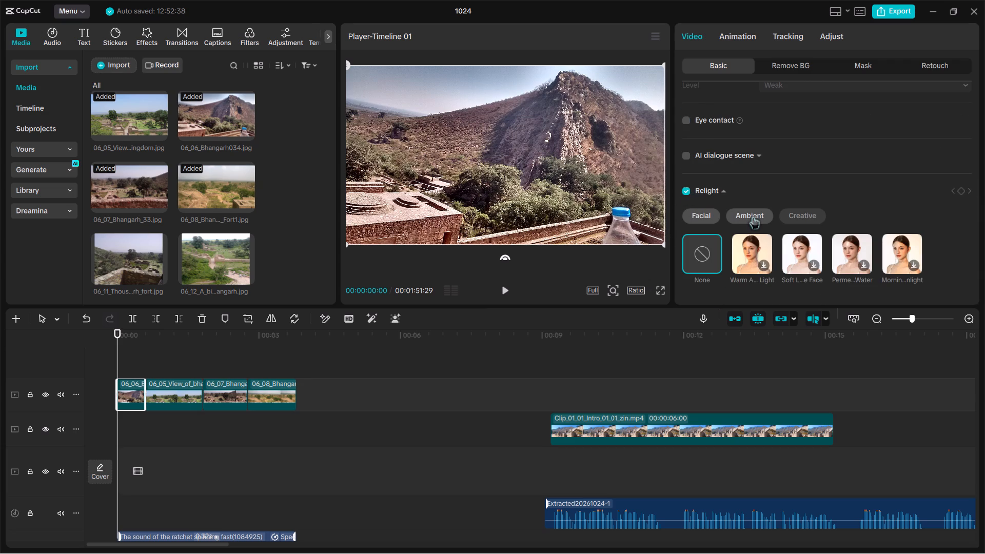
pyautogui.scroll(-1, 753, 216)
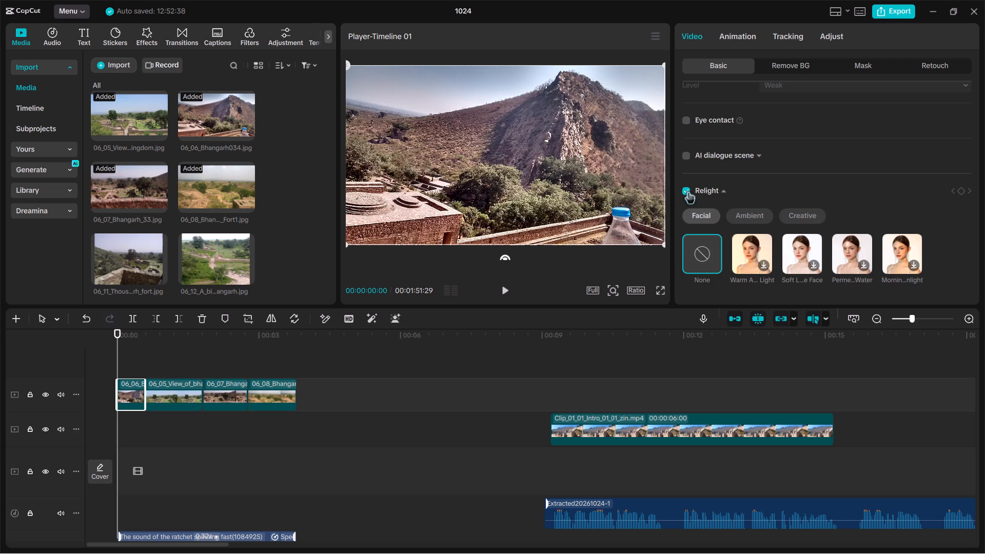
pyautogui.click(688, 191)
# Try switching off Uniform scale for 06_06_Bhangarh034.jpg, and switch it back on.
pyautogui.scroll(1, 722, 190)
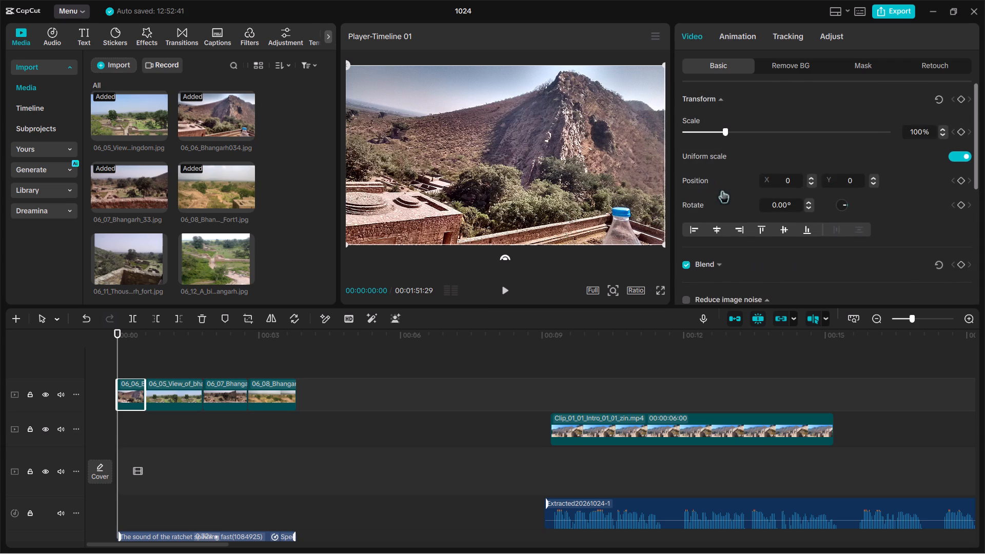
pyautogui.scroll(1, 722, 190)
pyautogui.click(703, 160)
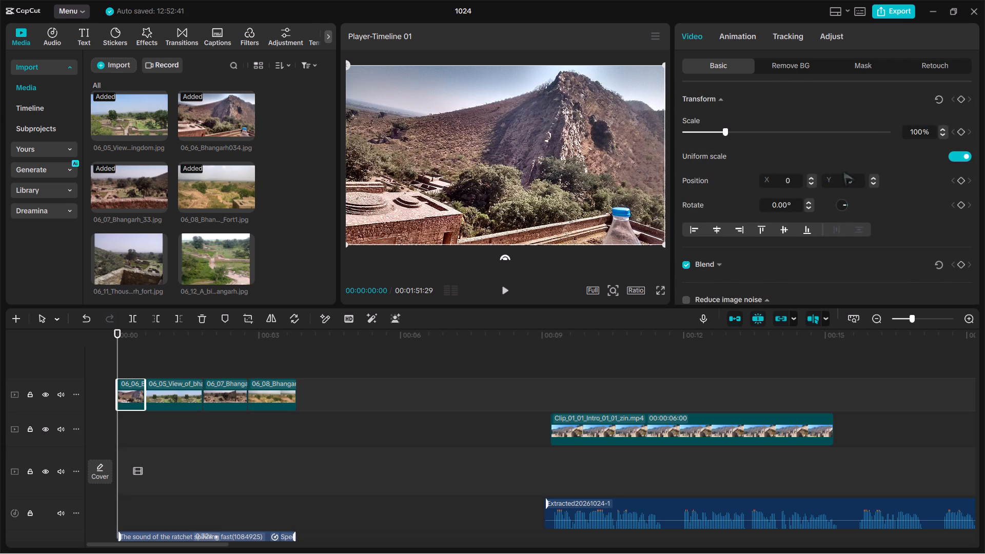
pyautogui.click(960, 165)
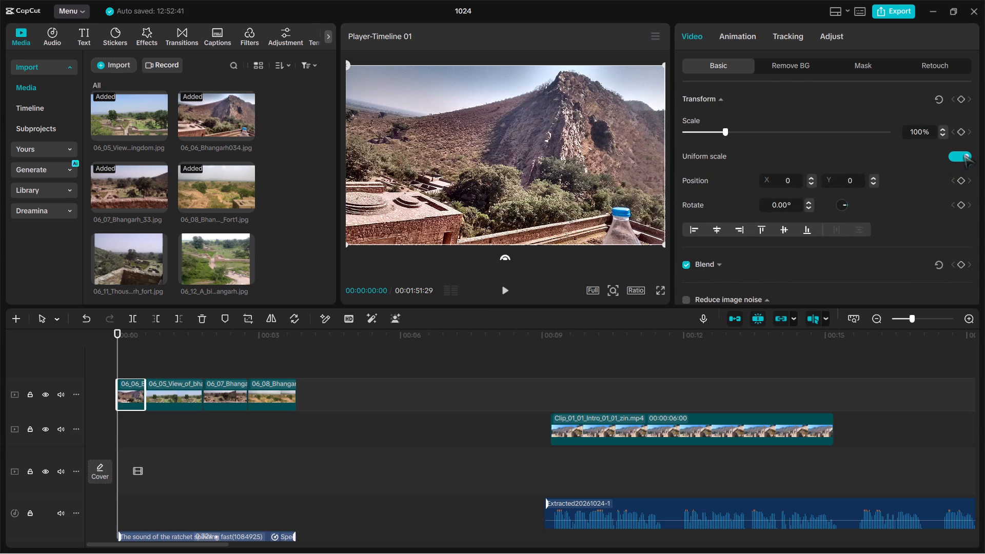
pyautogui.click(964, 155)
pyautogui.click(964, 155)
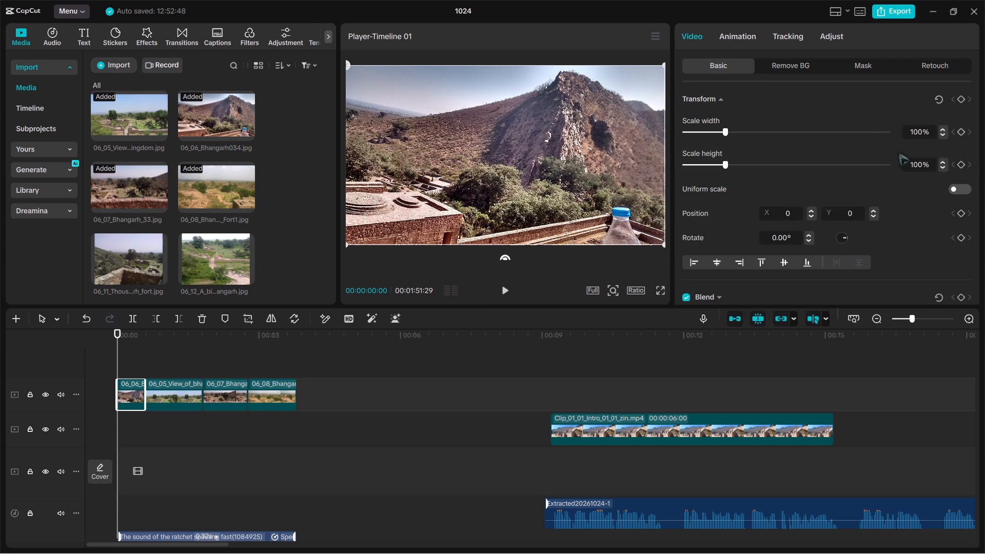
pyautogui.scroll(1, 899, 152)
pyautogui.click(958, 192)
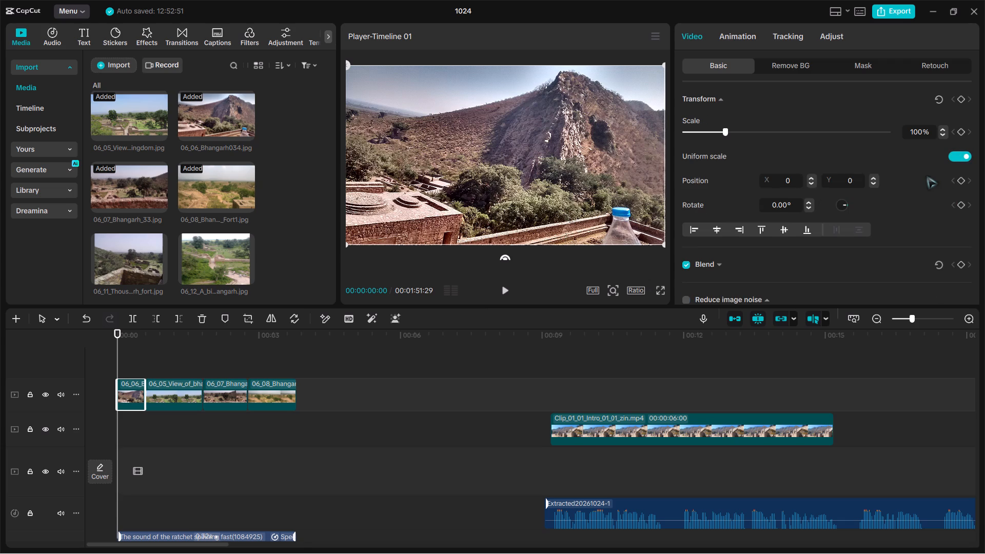
# Look through the basic video, animation and tracking settings of the first image.
pyautogui.scroll(2, 927, 175)
pyautogui.scroll(-3, 927, 175)
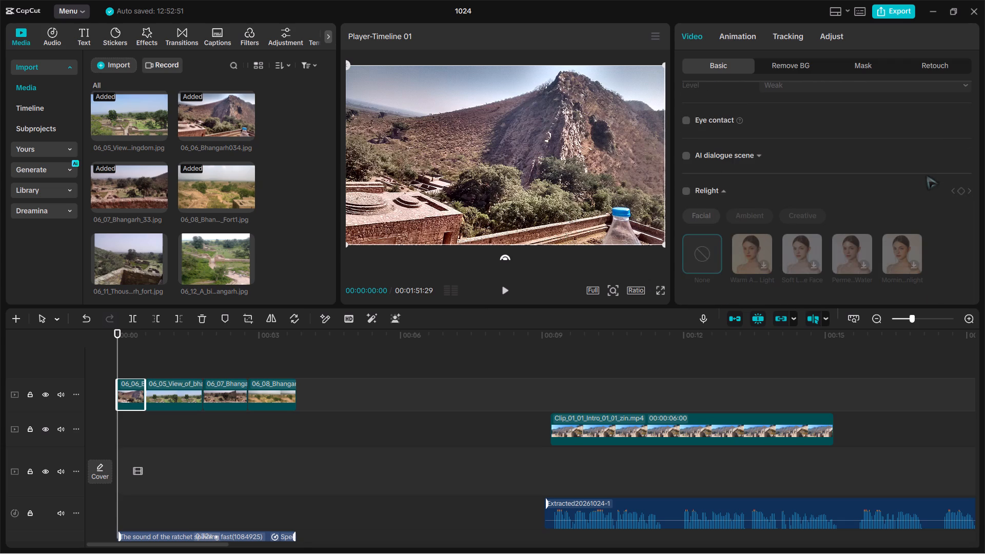
pyautogui.scroll(-1, 927, 175)
pyautogui.click(744, 36)
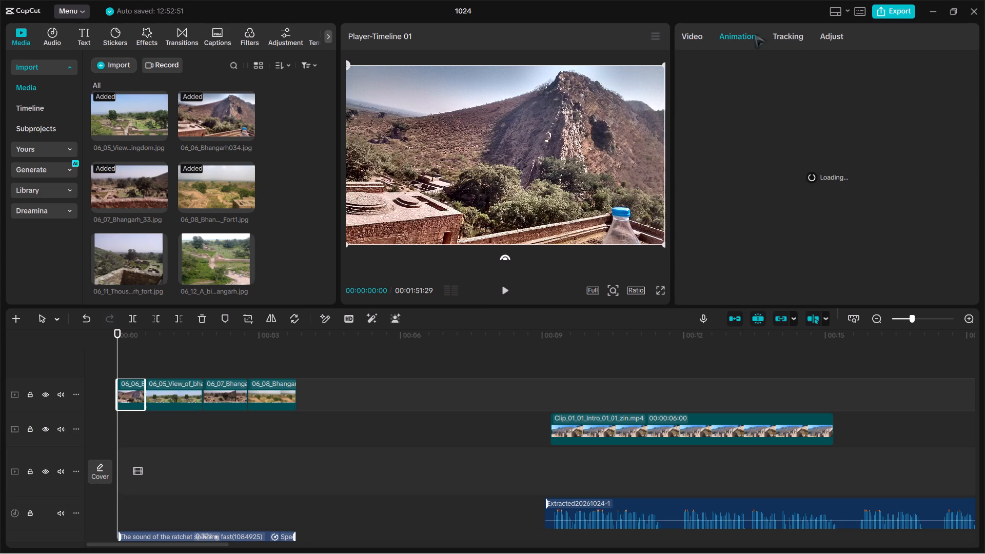
pyautogui.click(773, 32)
# Set Blacks to -43 in the adjustment settings of 06_06_Bhangarh034.jpg.
pyautogui.click(831, 33)
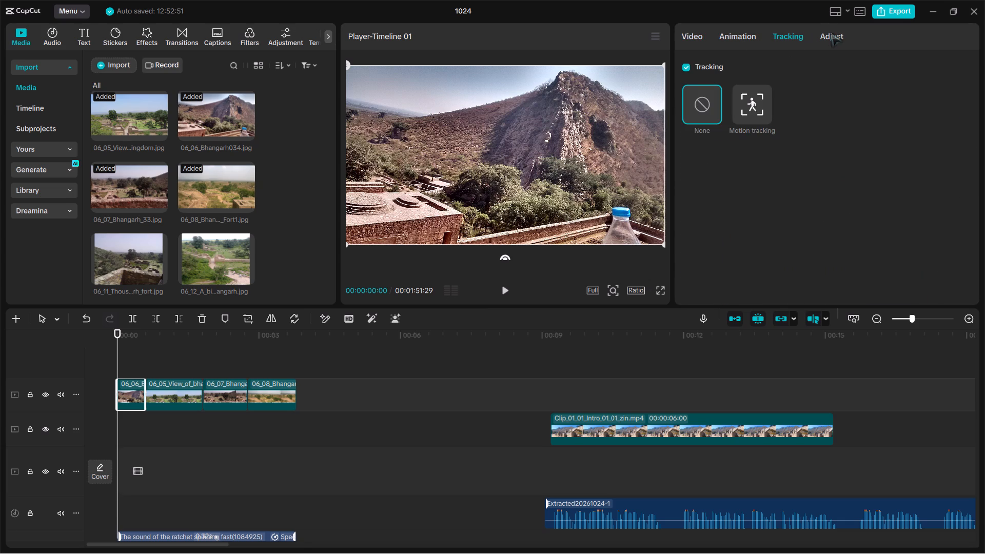
pyautogui.scroll(2, 741, 109)
pyautogui.scroll(-1, 741, 109)
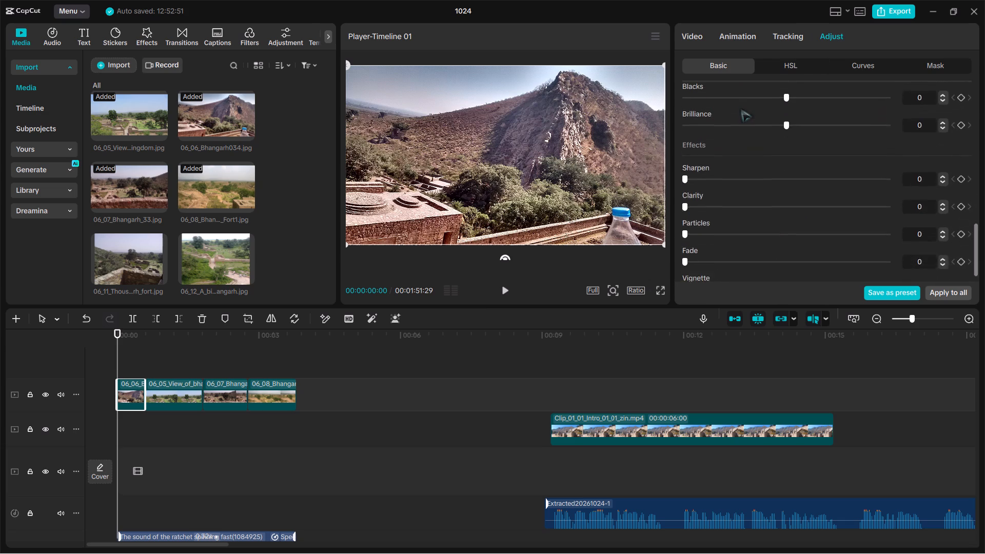
pyautogui.scroll(-2, 741, 109)
pyautogui.scroll(1, 741, 109)
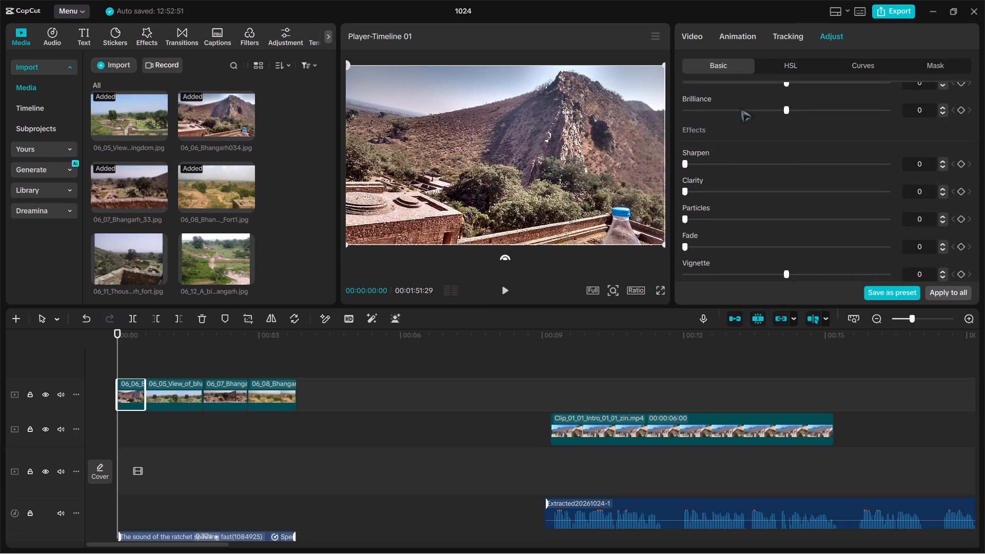
pyautogui.scroll(1, 741, 109)
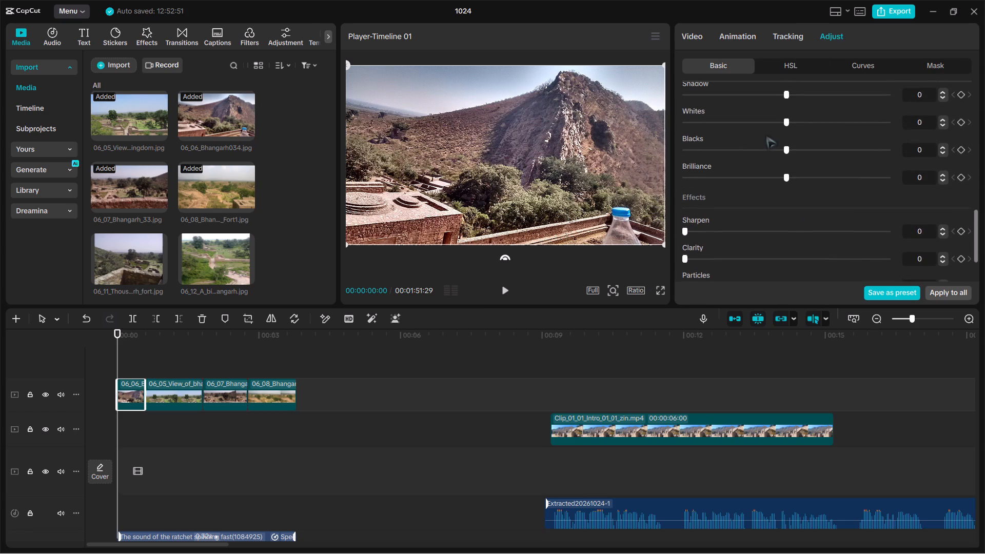
pyautogui.moveTo(787, 149); pyautogui.dragTo(716, 156)
pyautogui.moveTo(716, 156); pyautogui.dragTo(681, 158)
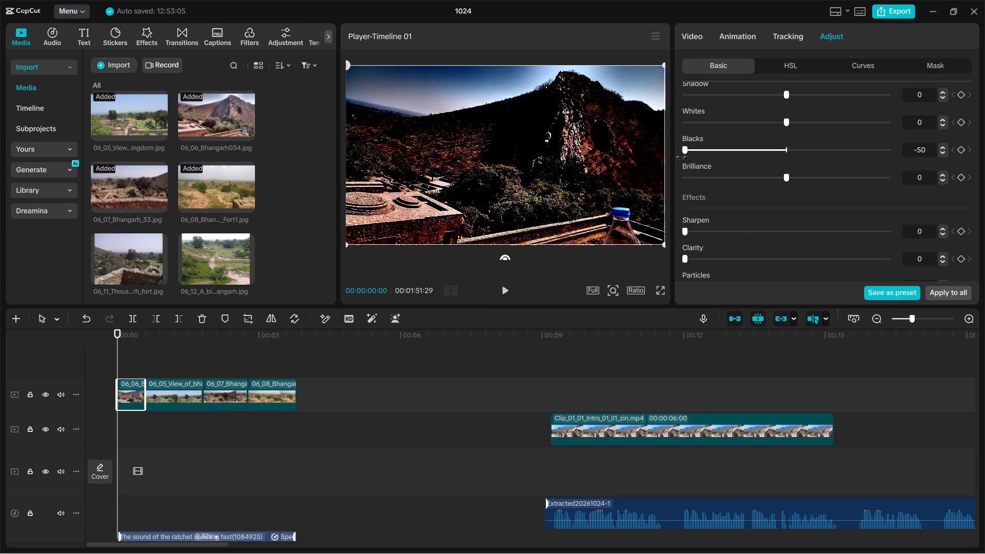
pyautogui.moveTo(681, 158); pyautogui.dragTo(710, 156)
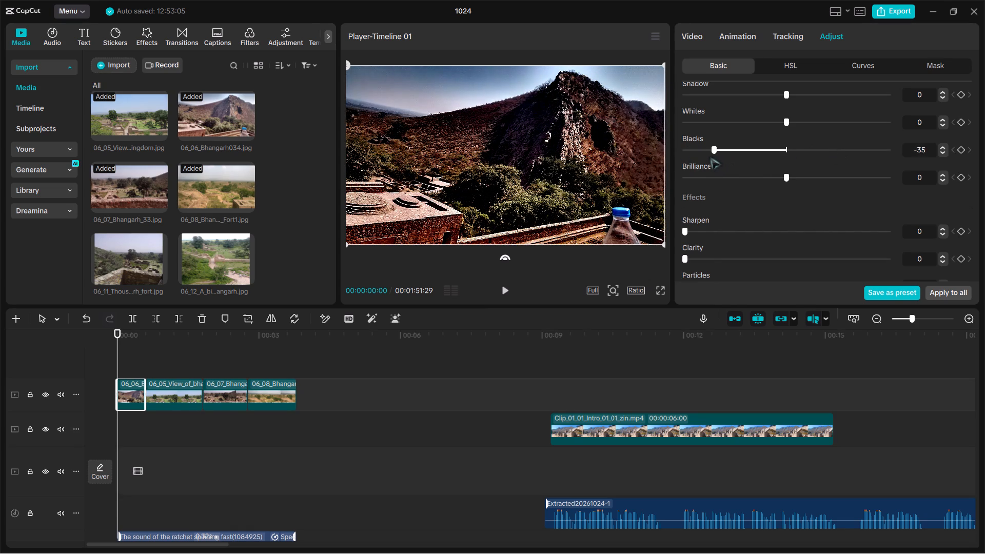
pyautogui.moveTo(710, 156); pyautogui.dragTo(696, 158)
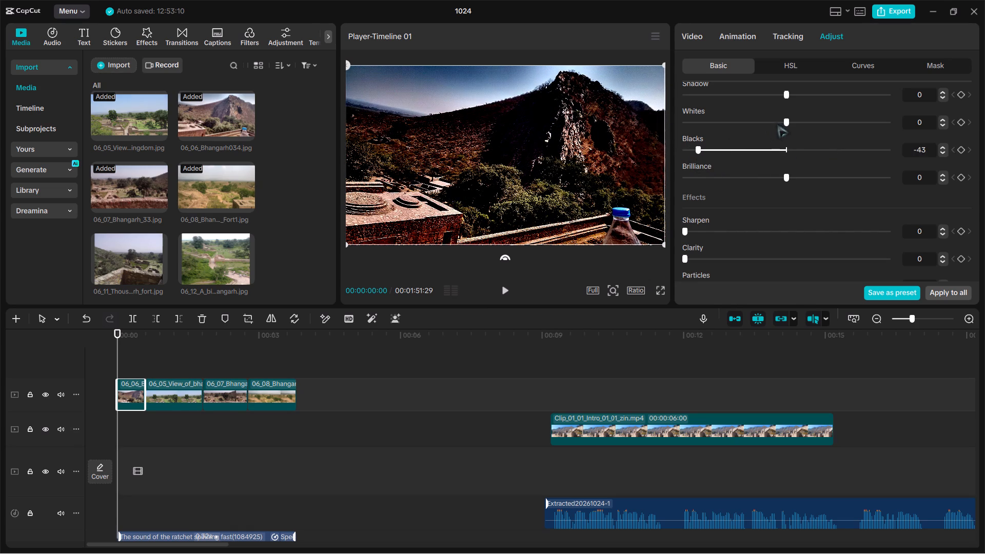
# Set Whites to -26 and Brilliance to 38 for 06_06_Bhangarh034.jpg.
pyautogui.moveTo(784, 127); pyautogui.dragTo(682, 153)
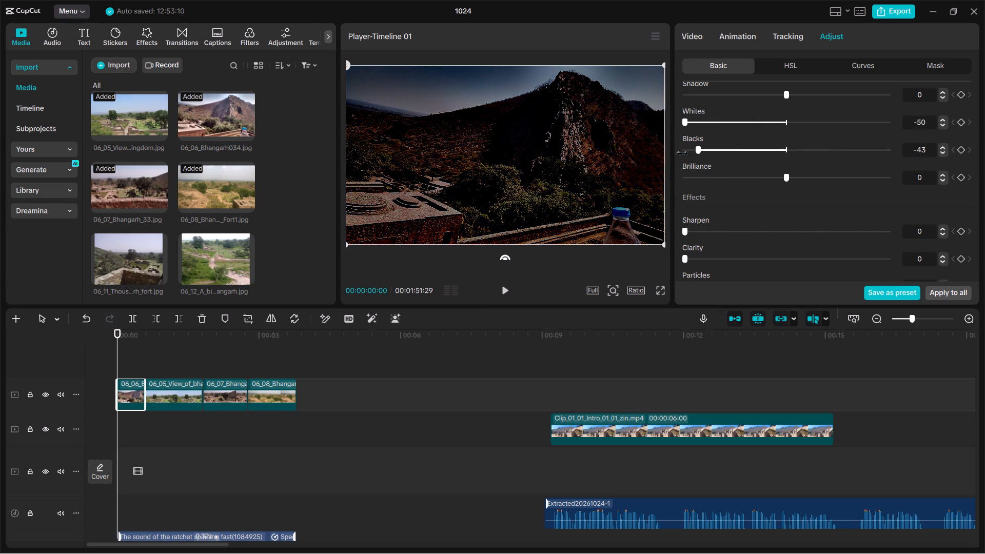
pyautogui.moveTo(682, 153); pyautogui.dragTo(732, 155)
pyautogui.moveTo(758, 175); pyautogui.dragTo(688, 181)
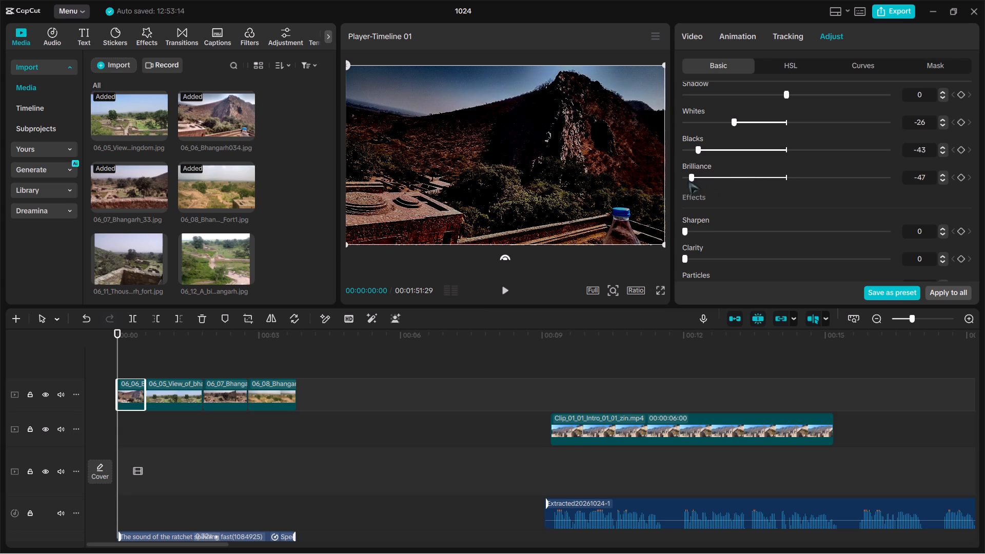
pyautogui.moveTo(688, 181); pyautogui.dragTo(857, 157)
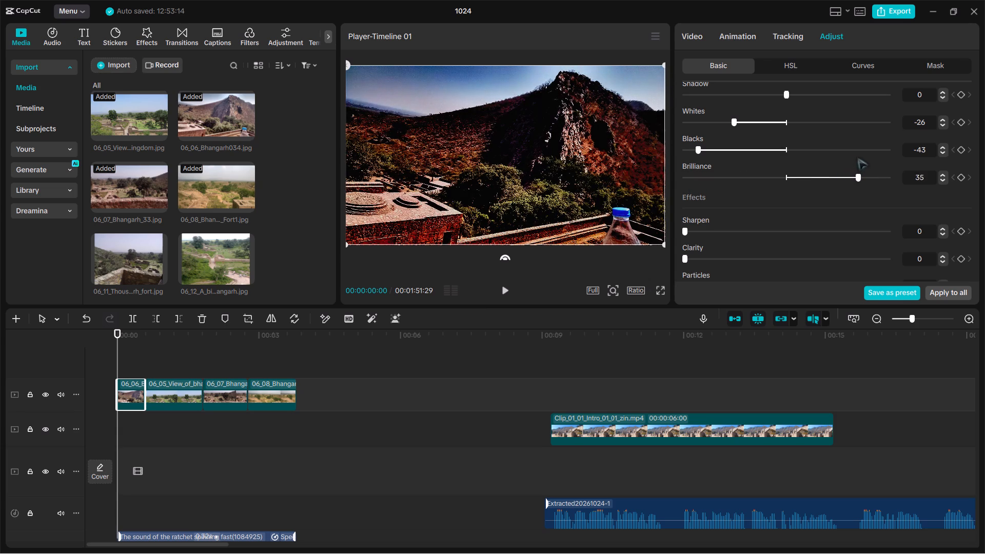
pyautogui.moveTo(857, 157); pyautogui.dragTo(861, 155)
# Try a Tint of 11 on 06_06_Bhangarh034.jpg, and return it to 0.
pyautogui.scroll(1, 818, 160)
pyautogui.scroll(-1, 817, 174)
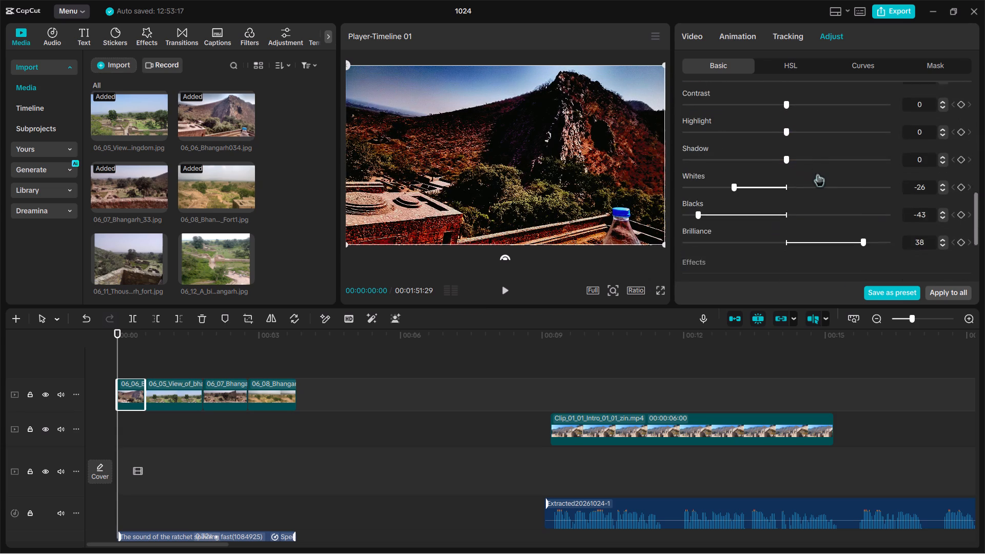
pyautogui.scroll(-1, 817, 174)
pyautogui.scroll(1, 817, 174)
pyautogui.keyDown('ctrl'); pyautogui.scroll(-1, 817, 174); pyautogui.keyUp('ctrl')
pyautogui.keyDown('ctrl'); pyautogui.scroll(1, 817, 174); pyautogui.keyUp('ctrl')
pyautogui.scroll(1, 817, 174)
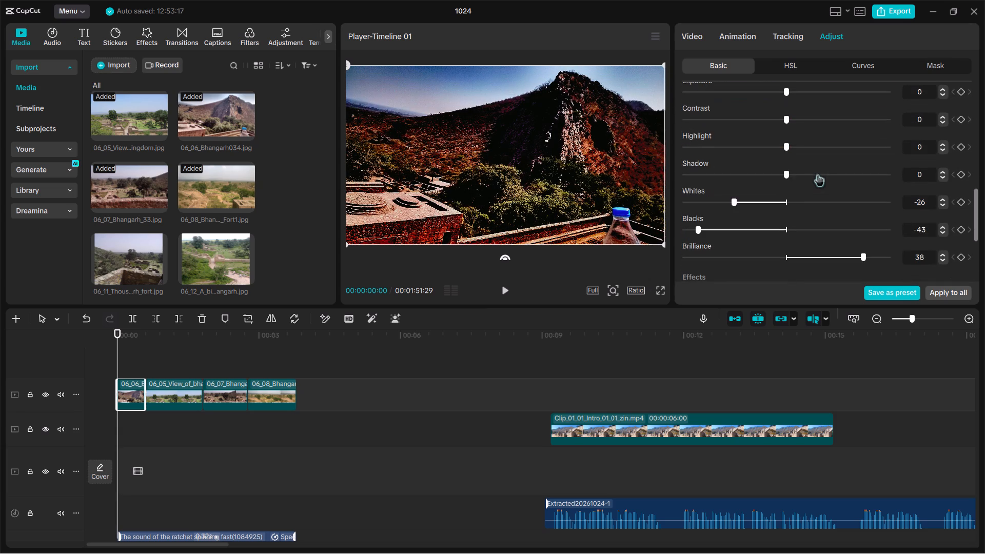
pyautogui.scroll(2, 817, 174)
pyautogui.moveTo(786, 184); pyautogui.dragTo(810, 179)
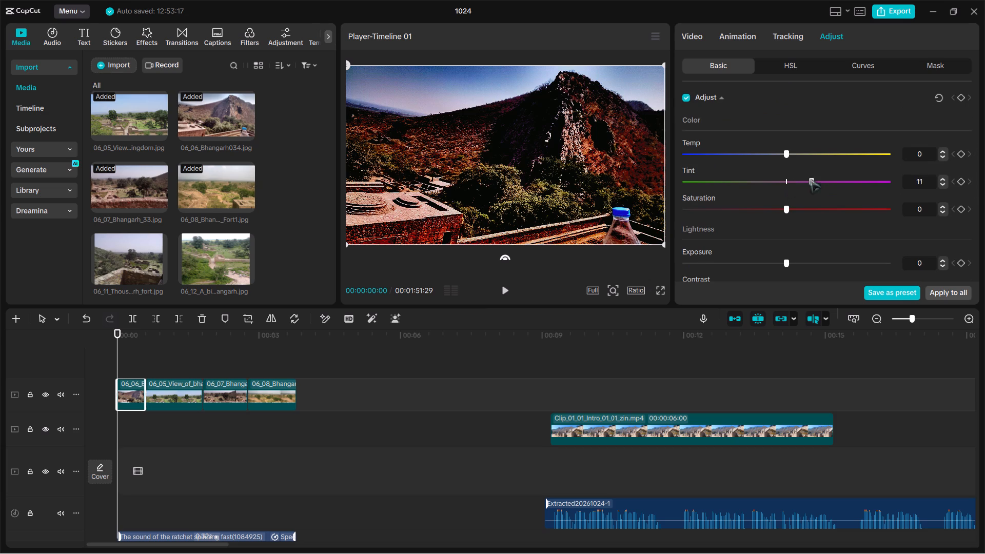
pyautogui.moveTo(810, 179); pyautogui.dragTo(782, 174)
# Set Temp to 6 and Saturation to -50 for 06_06_Bhangarh034.jpg to make it black and white.
pyautogui.moveTo(786, 155); pyautogui.dragTo(787, 150)
pyautogui.moveTo(787, 150); pyautogui.dragTo(796, 148)
pyautogui.moveTo(787, 202); pyautogui.dragTo(731, 217)
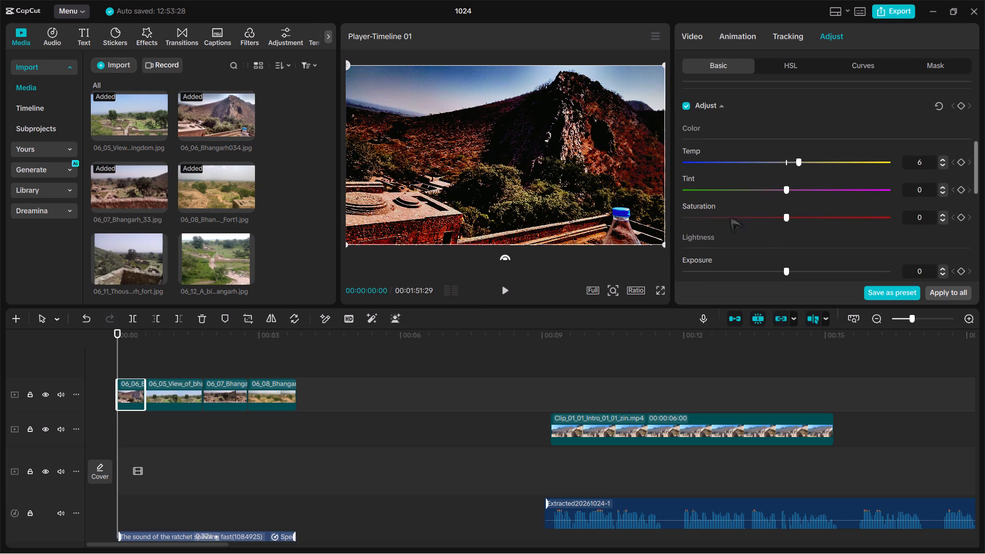
pyautogui.moveTo(731, 217); pyautogui.dragTo(704, 209)
pyautogui.moveTo(785, 210); pyautogui.dragTo(732, 216)
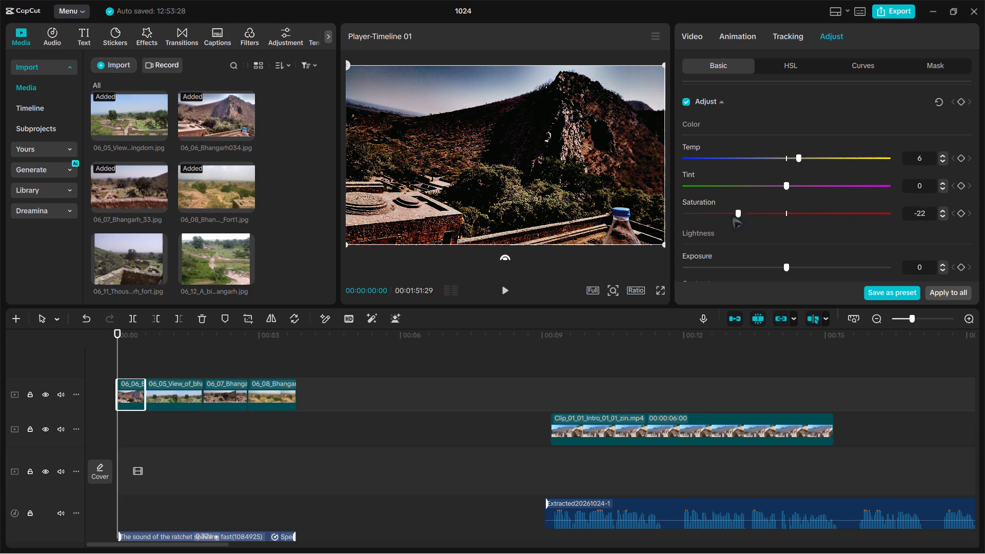
pyautogui.moveTo(732, 216); pyautogui.dragTo(666, 212)
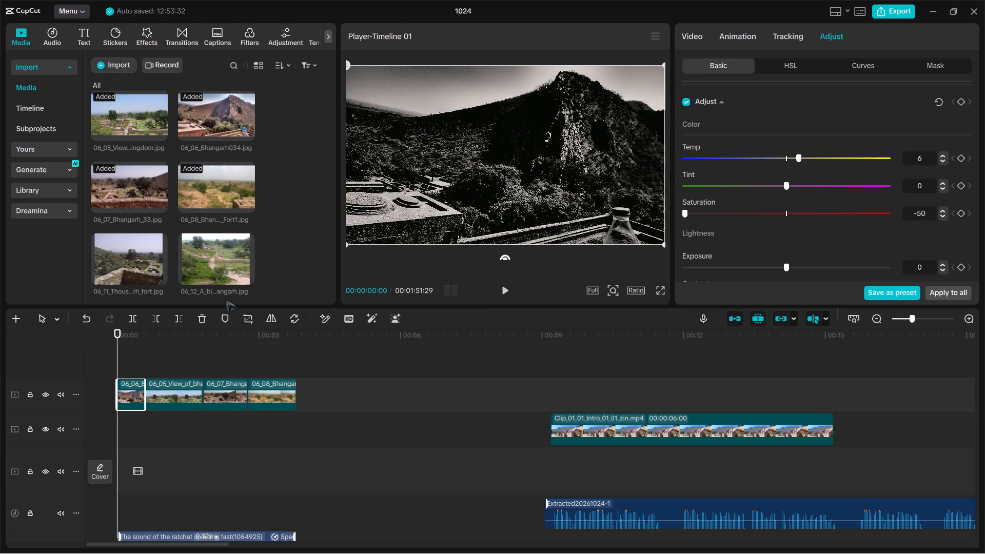
# Reorder the opening images so 06_05_View comes first at 00:00, directly followed by 06_06_Bhangarh034.jpg on the uppermost video track.
pyautogui.click(174, 383)
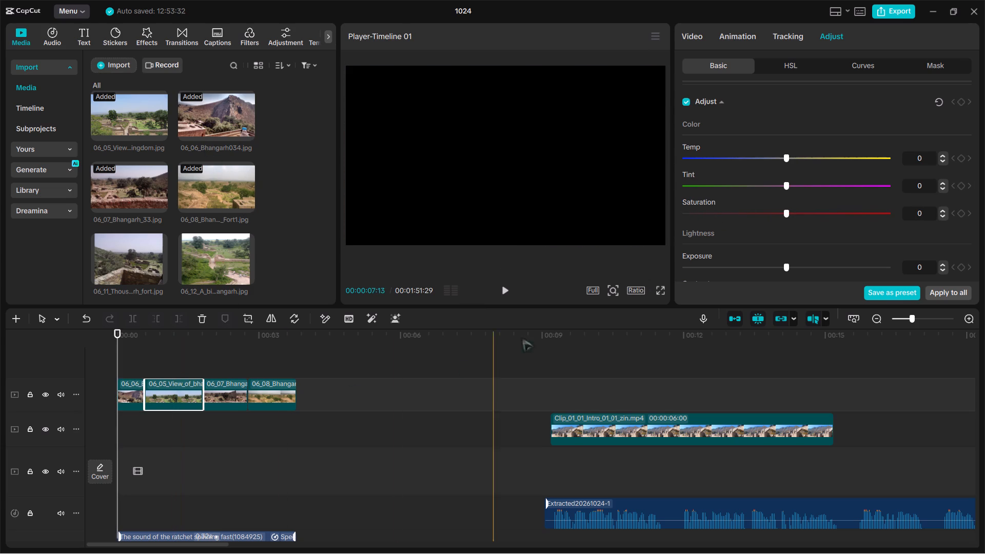
pyautogui.moveTo(169, 384); pyautogui.dragTo(155, 386)
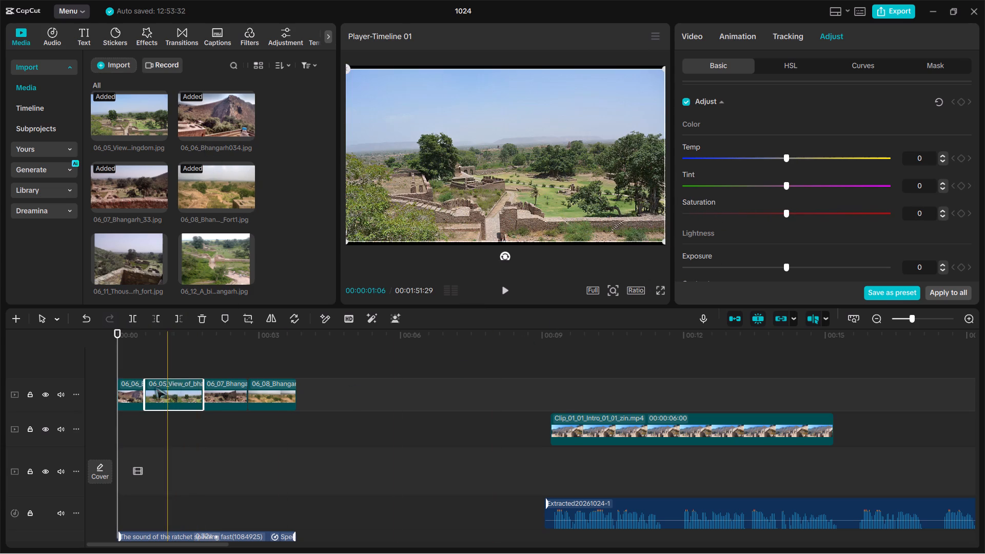
pyautogui.moveTo(155, 386); pyautogui.dragTo(140, 389)
pyautogui.moveTo(130, 426); pyautogui.dragTo(195, 392)
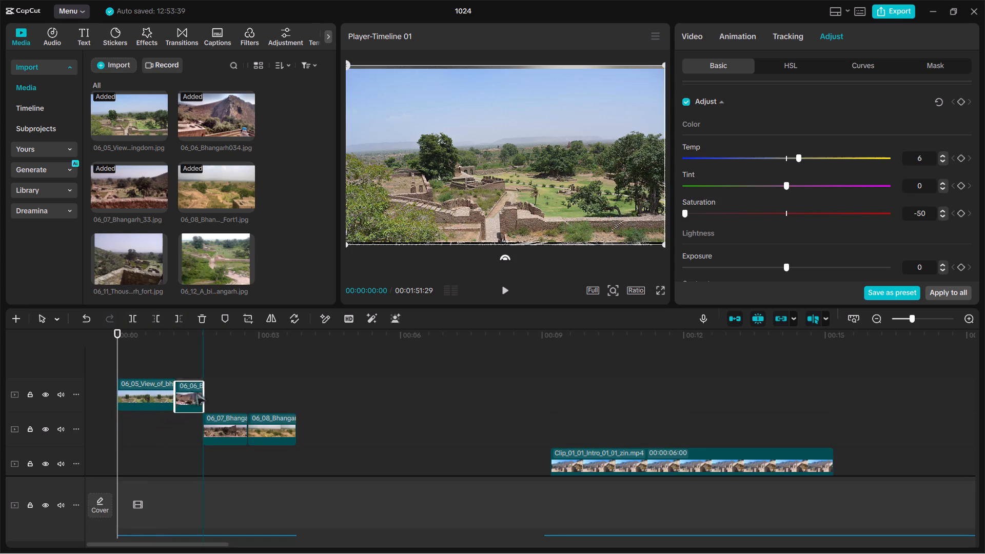
pyautogui.moveTo(195, 392); pyautogui.dragTo(199, 389)
pyautogui.moveTo(199, 389); pyautogui.dragTo(192, 391)
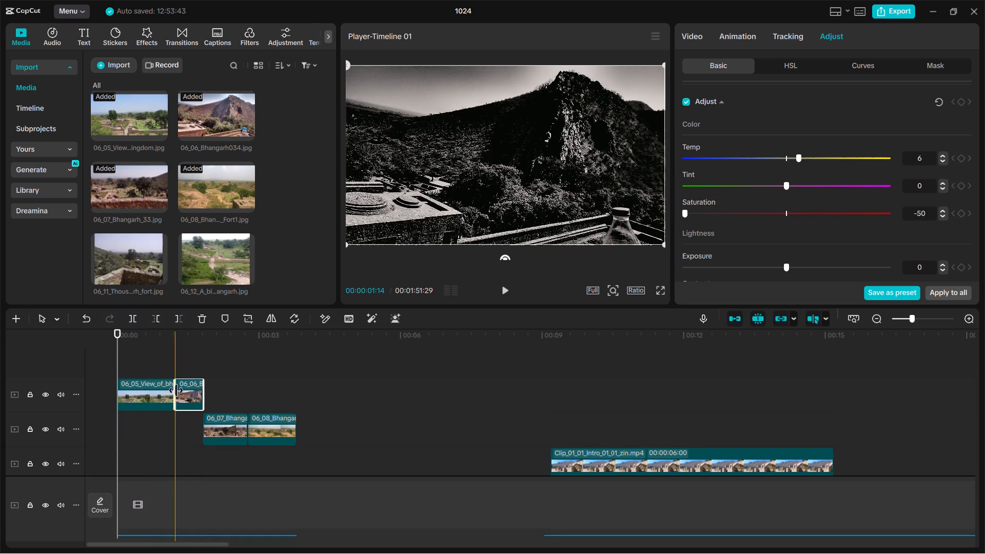
# Make the 06_05_View, 06_07_Bhangarh_33 and 06_08_Bhangarh_Fort1 images black and white by lowering Saturation to the minimum, -50.
pyautogui.click(159, 392)
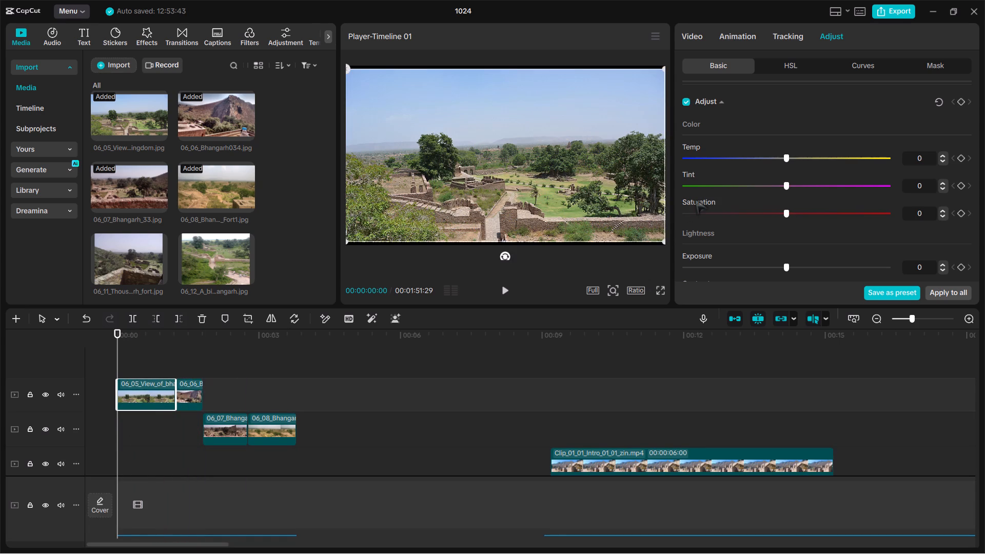
pyautogui.click(779, 210)
pyautogui.moveTo(779, 210); pyautogui.dragTo(713, 214)
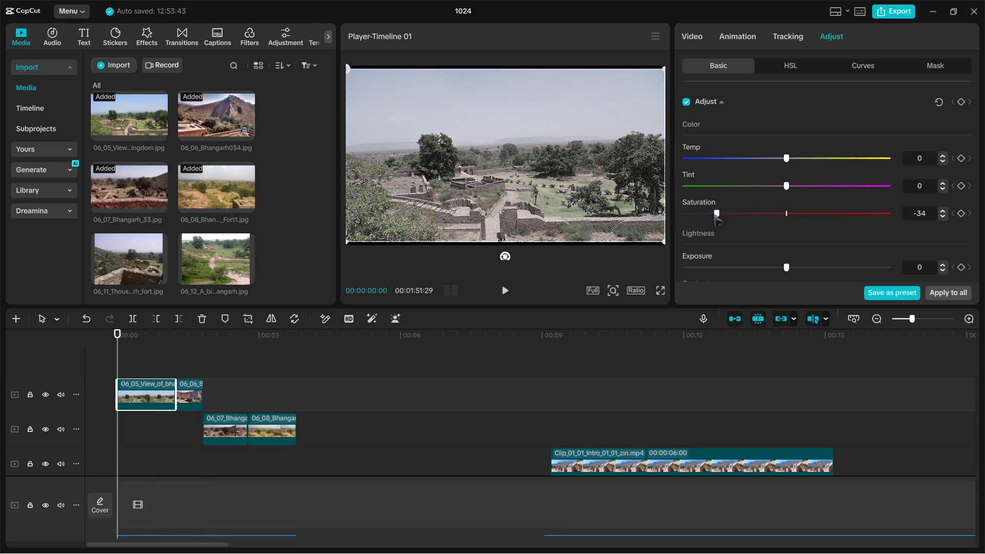
pyautogui.moveTo(713, 214); pyautogui.dragTo(675, 212)
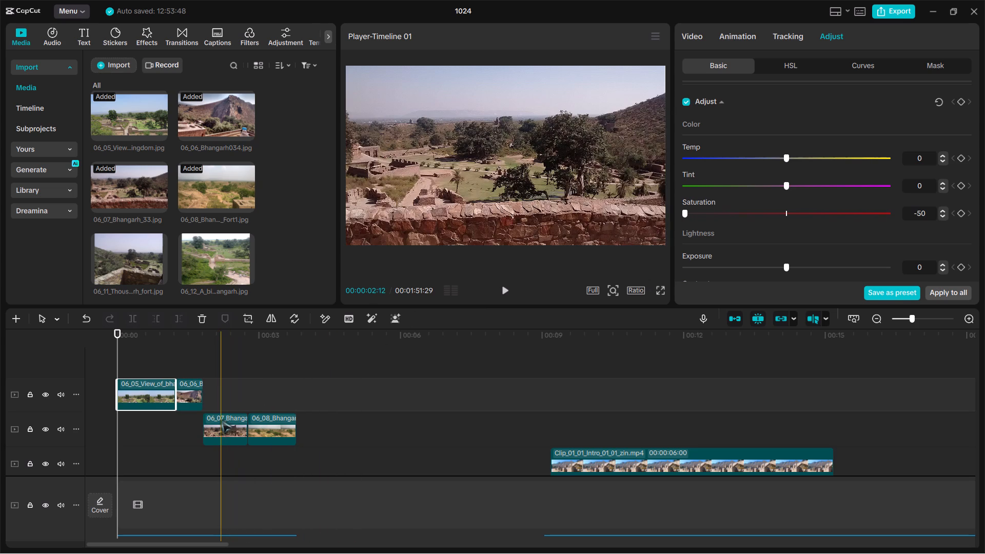
pyautogui.click(221, 420)
pyautogui.moveTo(733, 213); pyautogui.dragTo(707, 218)
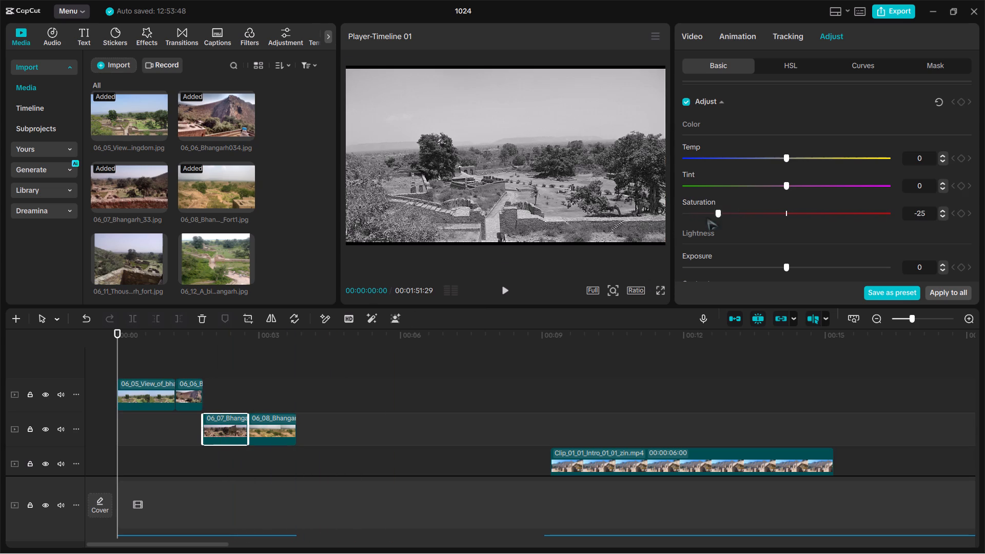
pyautogui.moveTo(707, 218); pyautogui.dragTo(602, 238)
pyautogui.click(263, 438)
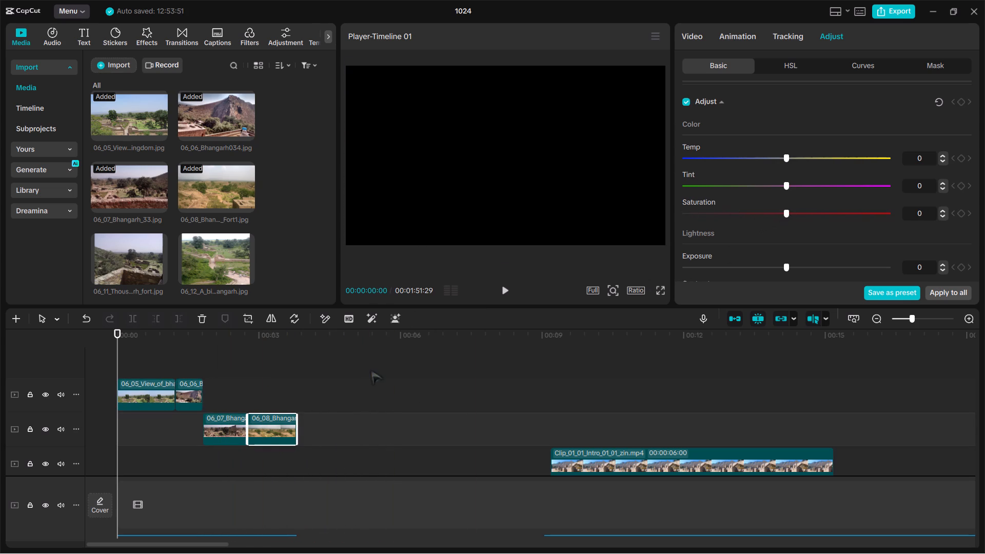
pyautogui.moveTo(782, 214); pyautogui.dragTo(639, 247)
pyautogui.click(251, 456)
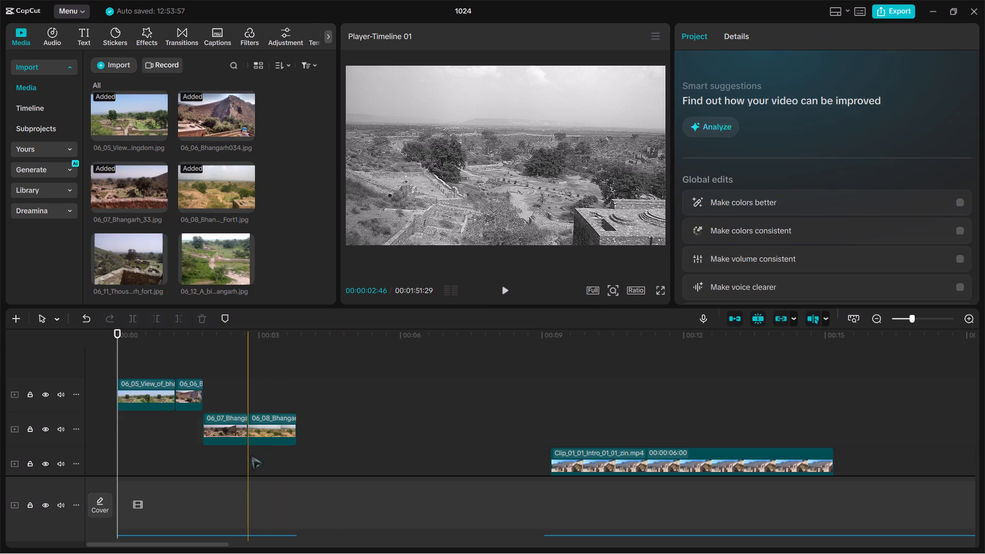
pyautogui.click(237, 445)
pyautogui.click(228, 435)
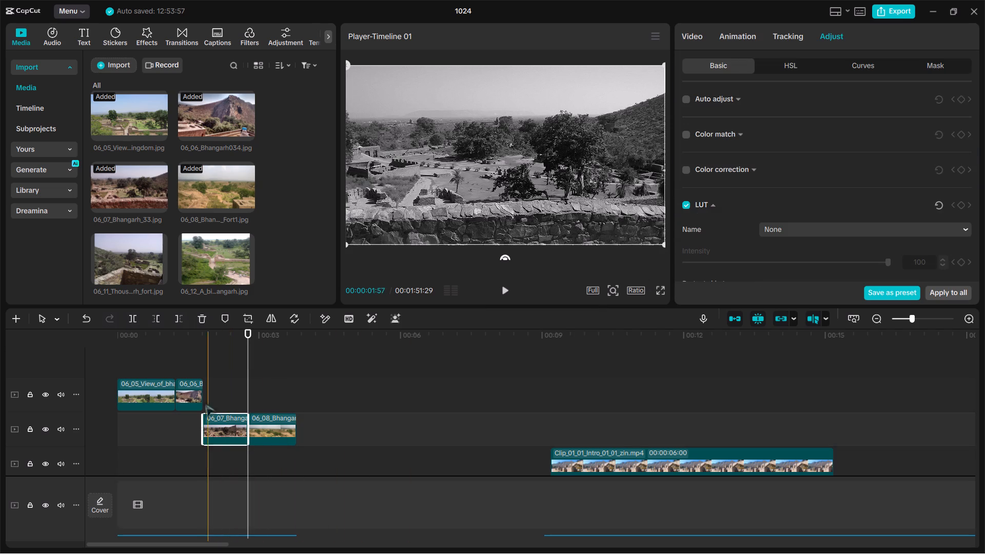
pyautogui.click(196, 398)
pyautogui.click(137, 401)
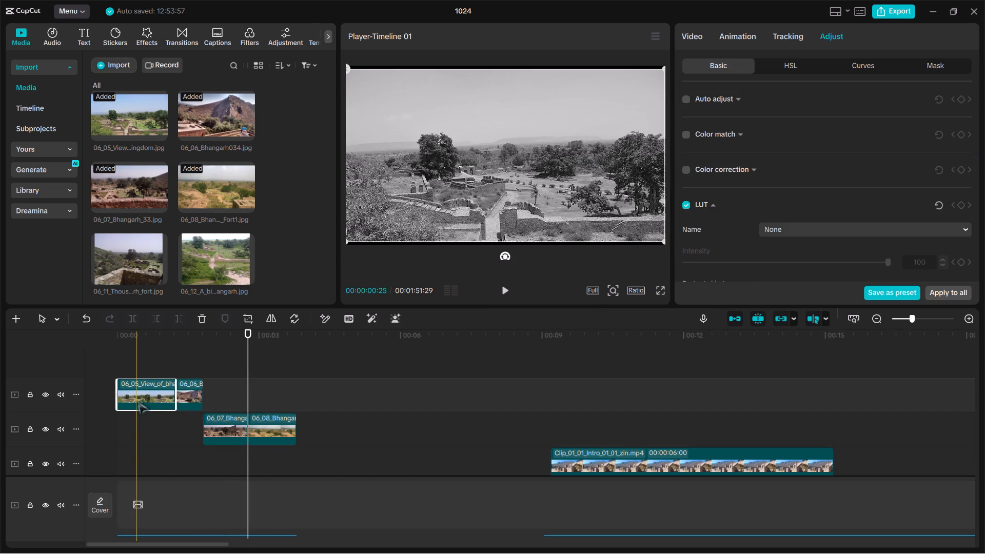
# Move 06_07_Bhangarh_33 and 06_08_Bhangarh_Fort1 onto the uppermost video track, back to back after 06_06_Bhangarh034.jpg.
pyautogui.moveTo(226, 427); pyautogui.dragTo(230, 396)
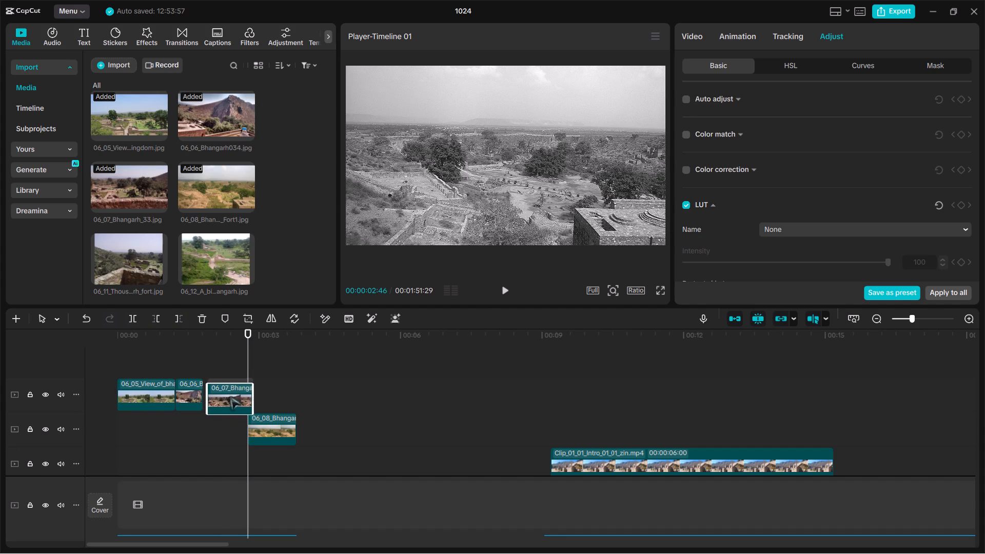
pyautogui.moveTo(230, 396); pyautogui.dragTo(228, 395)
pyautogui.moveTo(268, 416); pyautogui.dragTo(263, 399)
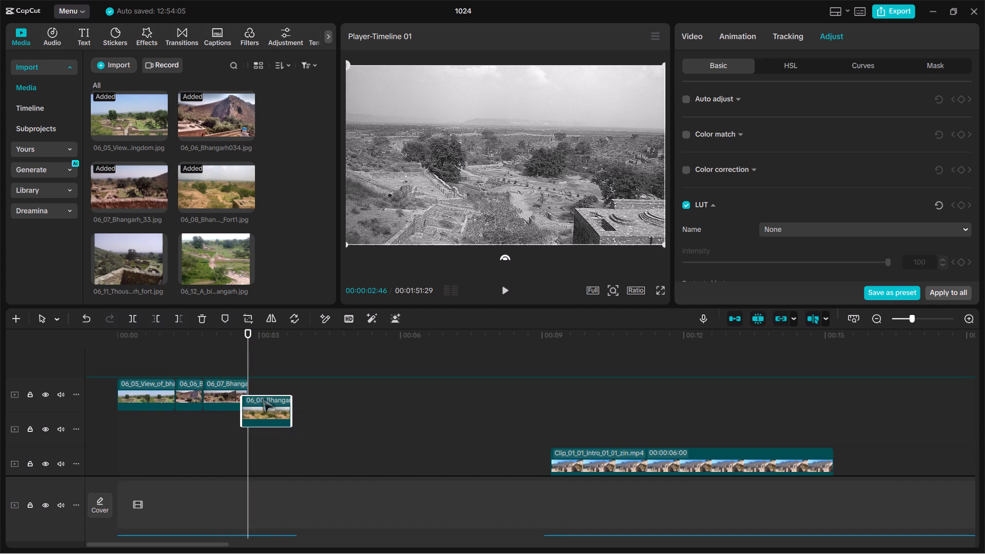
pyautogui.moveTo(263, 399); pyautogui.dragTo(269, 391)
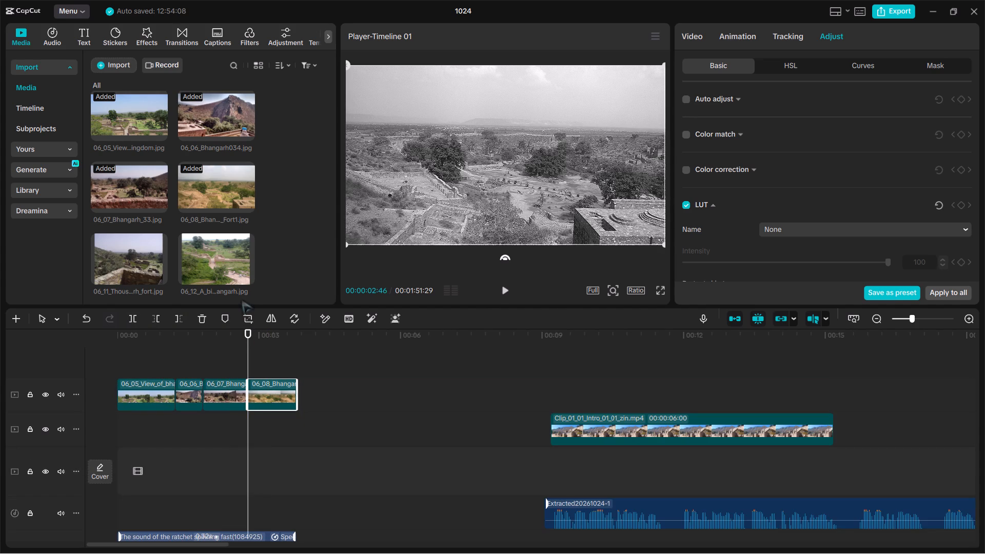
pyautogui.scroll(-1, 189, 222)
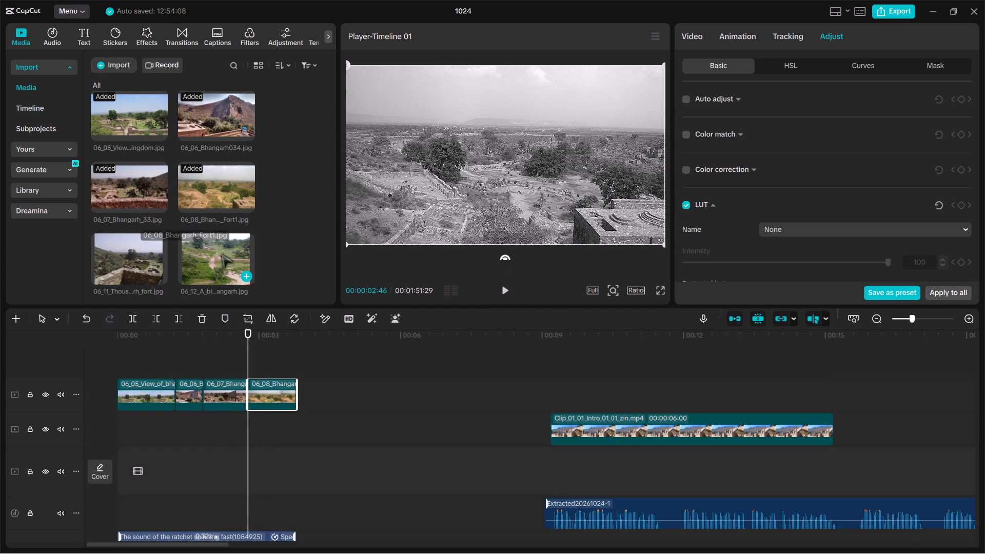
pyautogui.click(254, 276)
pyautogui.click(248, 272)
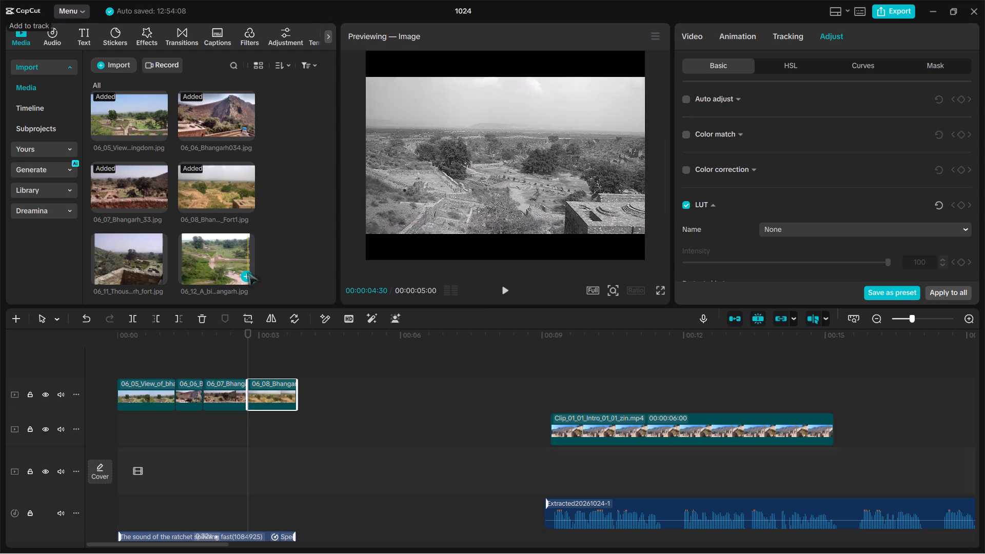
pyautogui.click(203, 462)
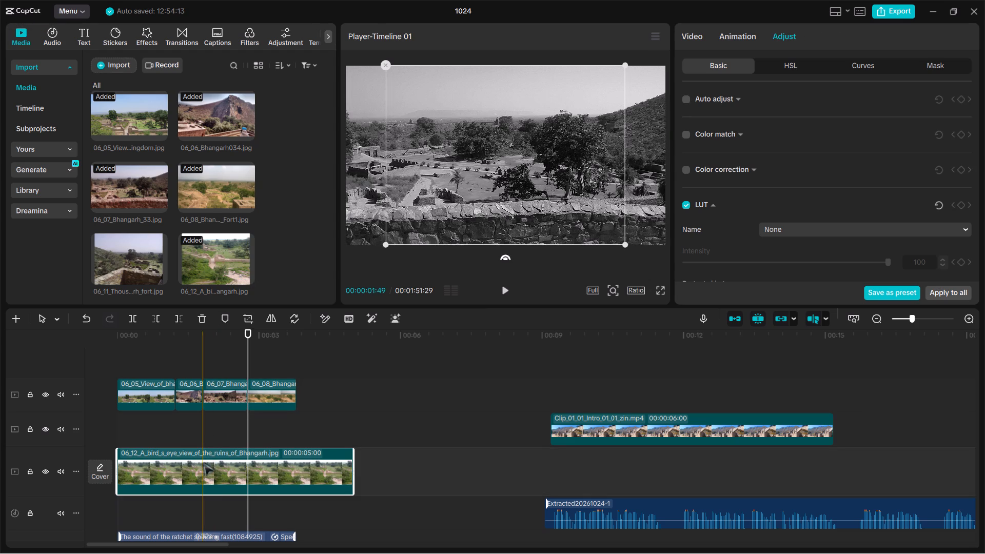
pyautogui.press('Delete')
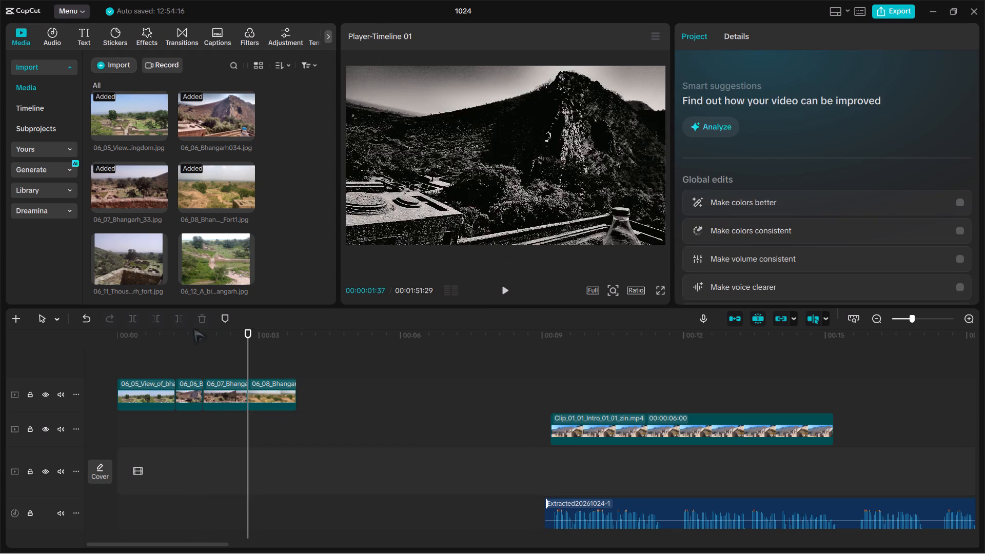
# Add 06_12_A_bird_s_eye_view_of_the_ruins_of_Bhangarh.jpg directly after 06_08_Bhangarh_Fort1 and trim its end to under one second.
pyautogui.moveTo(201, 256); pyautogui.dragTo(279, 411)
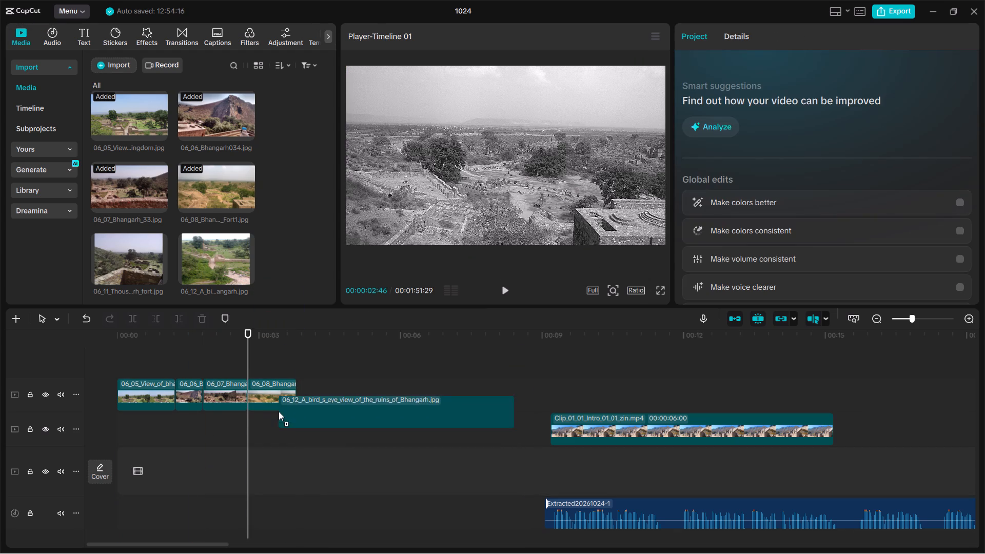
pyautogui.moveTo(279, 411); pyautogui.dragTo(294, 407)
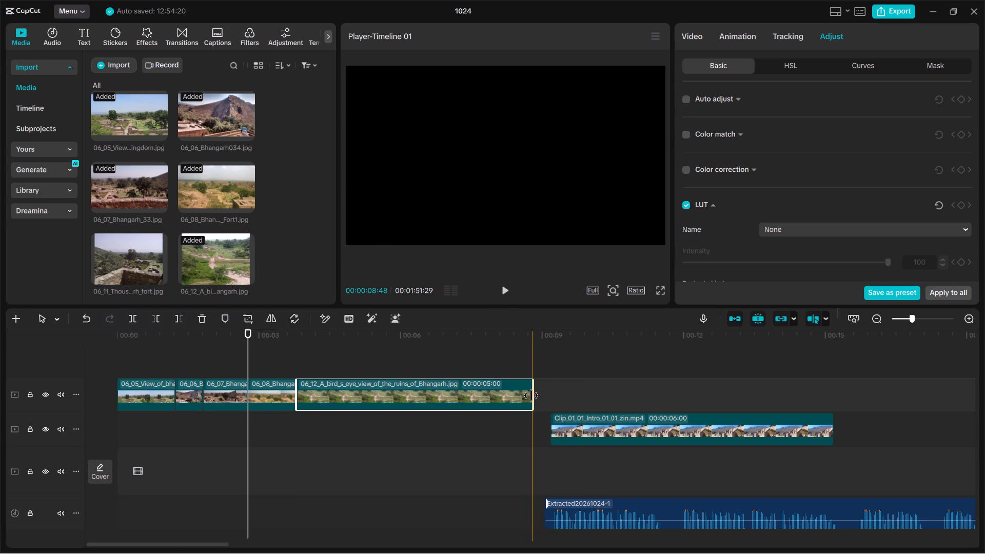
pyautogui.moveTo(532, 395); pyautogui.dragTo(327, 427)
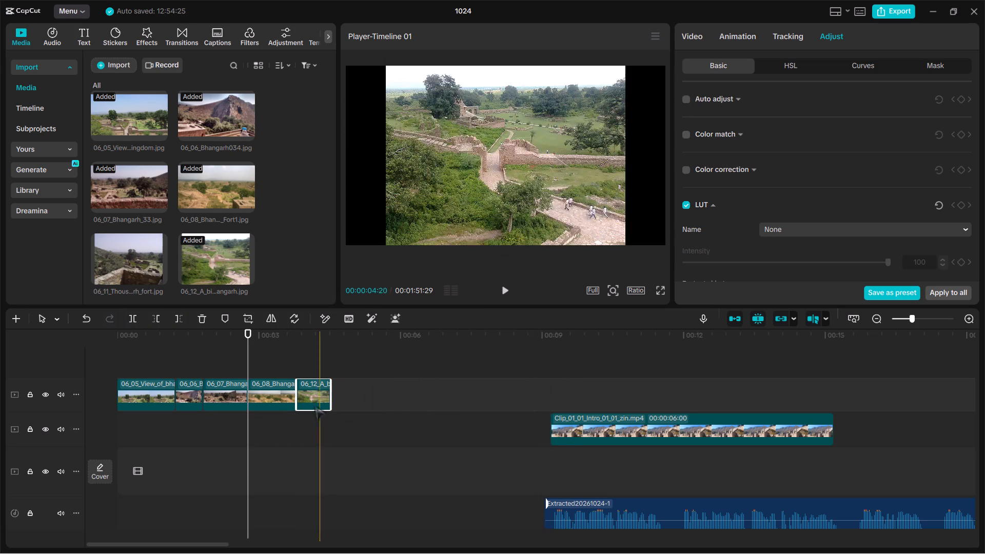
# Add the 06_11_Thousands image directly after the 06_12 bird's-eye view image and trim its end to slightly over one second.
pyautogui.moveTo(127, 259); pyautogui.dragTo(327, 391)
pyautogui.moveTo(566, 389); pyautogui.dragTo(396, 391)
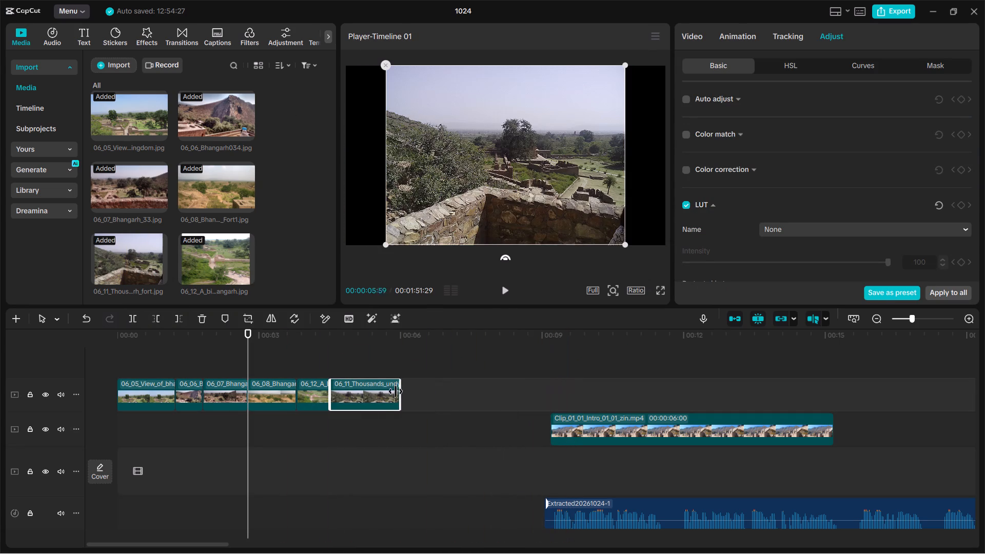
pyautogui.moveTo(396, 391); pyautogui.dragTo(383, 399)
# Add Clip_06_02_Location_02_10_panl.mp4 and Clip_05_02_Location_02_05_zin.mp4 to the image track after the 06_11_Thousands image.
pyautogui.scroll(-20, 197, 262)
pyautogui.scroll(-17, 197, 262)
pyautogui.scroll(-7, 197, 261)
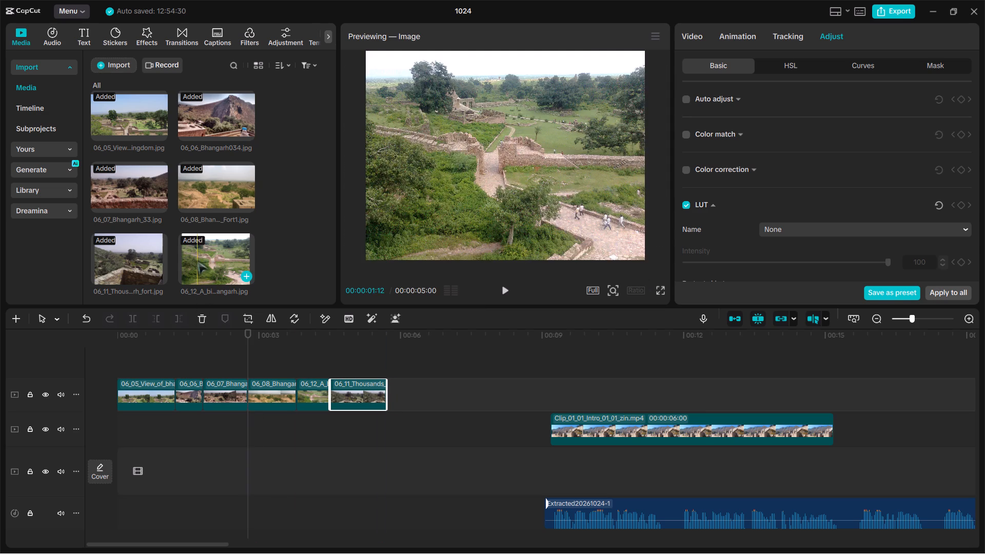
pyautogui.scroll(-12, 197, 261)
pyautogui.scroll(20, 226, 206)
pyautogui.scroll(5, 226, 206)
pyautogui.scroll(-1, 226, 206)
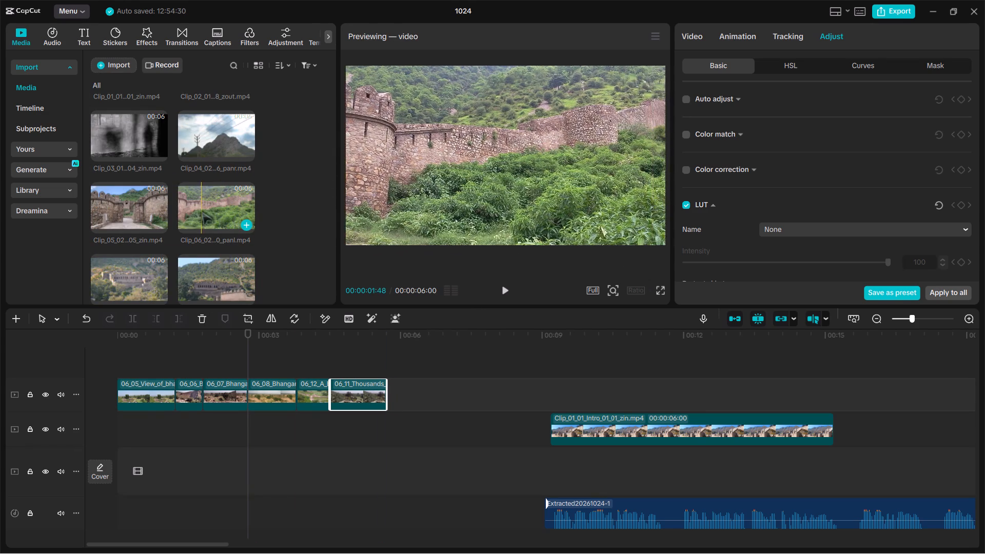
pyautogui.moveTo(203, 204); pyautogui.dragTo(393, 386)
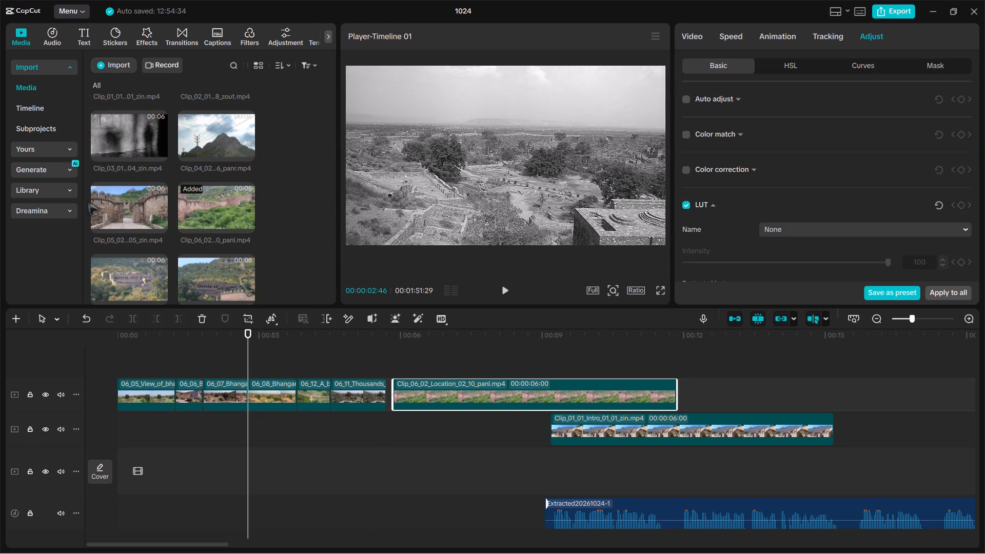
pyautogui.moveTo(95, 201); pyautogui.dragTo(683, 385)
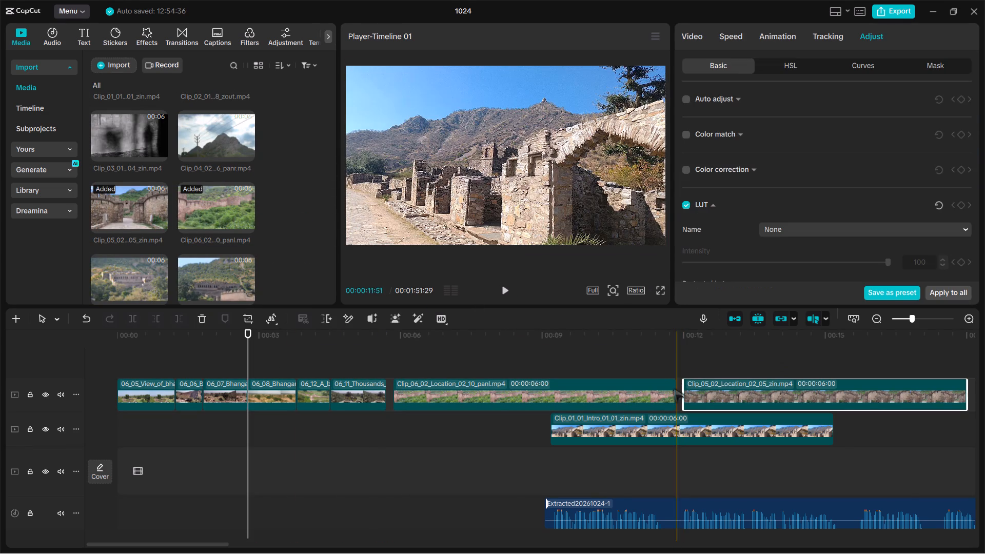
# Trim Clip_06_02_Location_02_10_panl.mp4 to about one second and butt it against the end of the 06_11_Thousands image.
pyautogui.moveTo(675, 393); pyautogui.dragTo(416, 402)
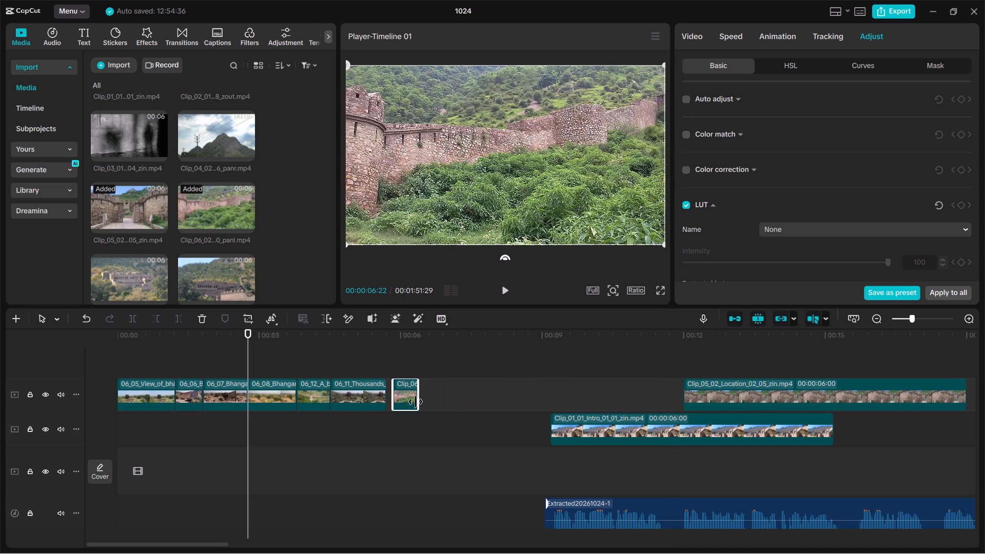
pyautogui.moveTo(416, 402); pyautogui.dragTo(435, 402)
pyautogui.moveTo(419, 400); pyautogui.dragTo(411, 400)
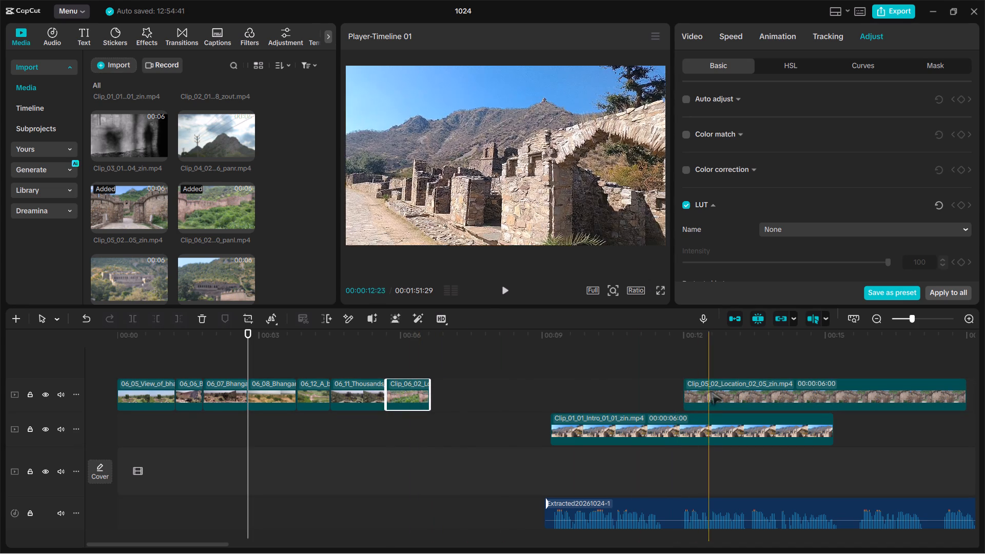
# Move Clip_05_02_Location_02_05_zin.mp4 directly after Clip_06_02 and trim its end to under one second.
pyautogui.moveTo(711, 391); pyautogui.dragTo(462, 395)
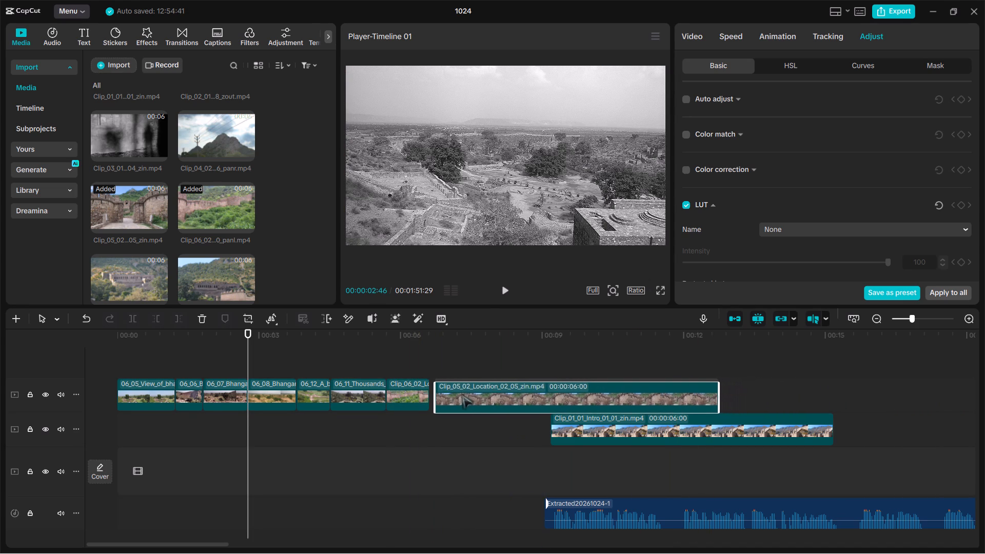
pyautogui.moveTo(462, 395); pyautogui.dragTo(460, 394)
pyautogui.moveTo(715, 388); pyautogui.dragTo(700, 388)
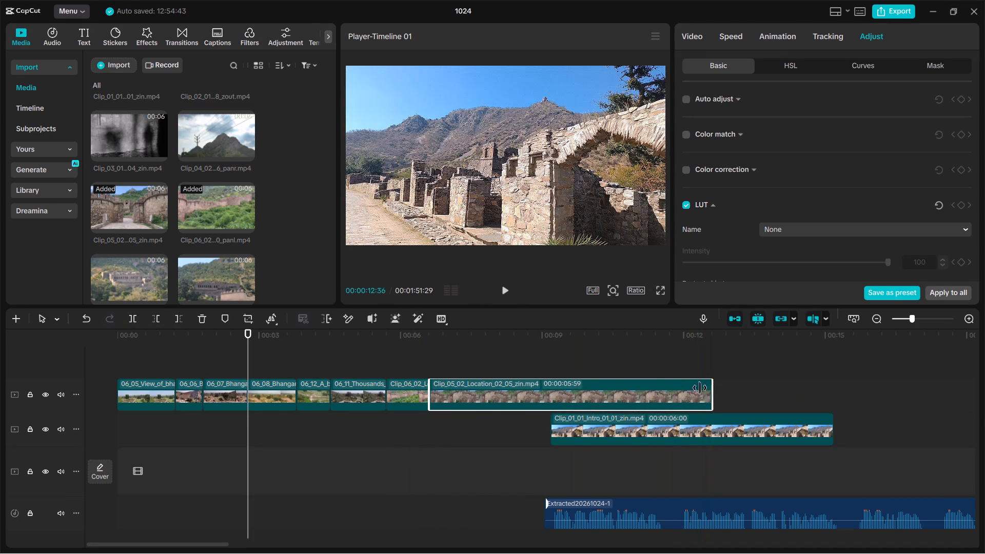
pyautogui.moveTo(700, 388); pyautogui.dragTo(461, 407)
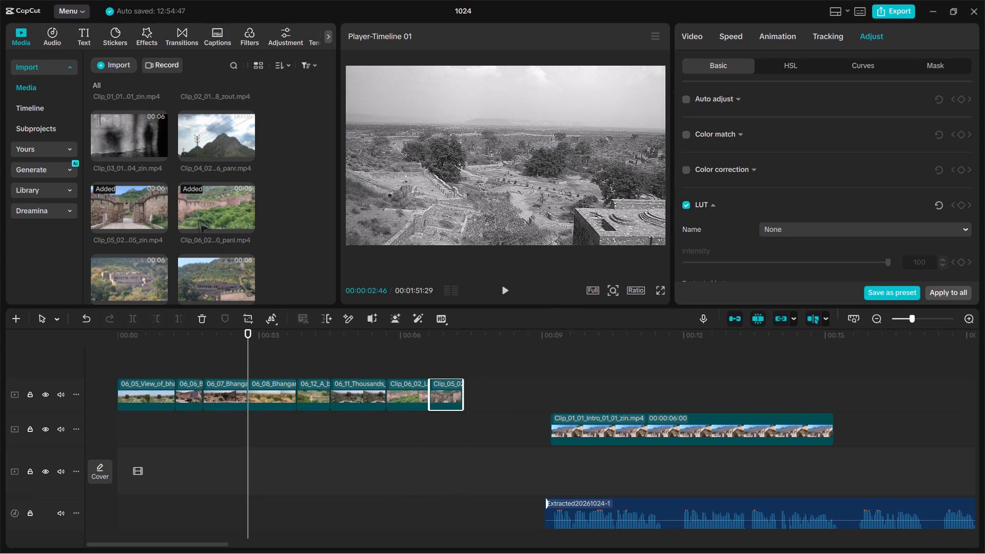
# Add Clip_04_02_Location_01_06_panr.mp4 to the image track, past the end of Clip_05_02.
pyautogui.moveTo(196, 135); pyautogui.dragTo(376, 302)
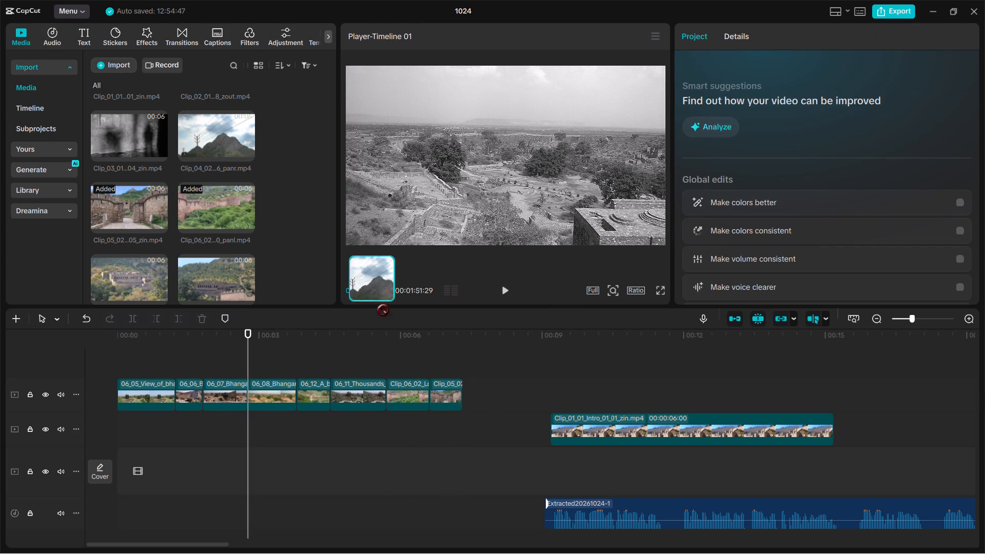
pyautogui.moveTo(376, 302); pyautogui.dragTo(503, 393)
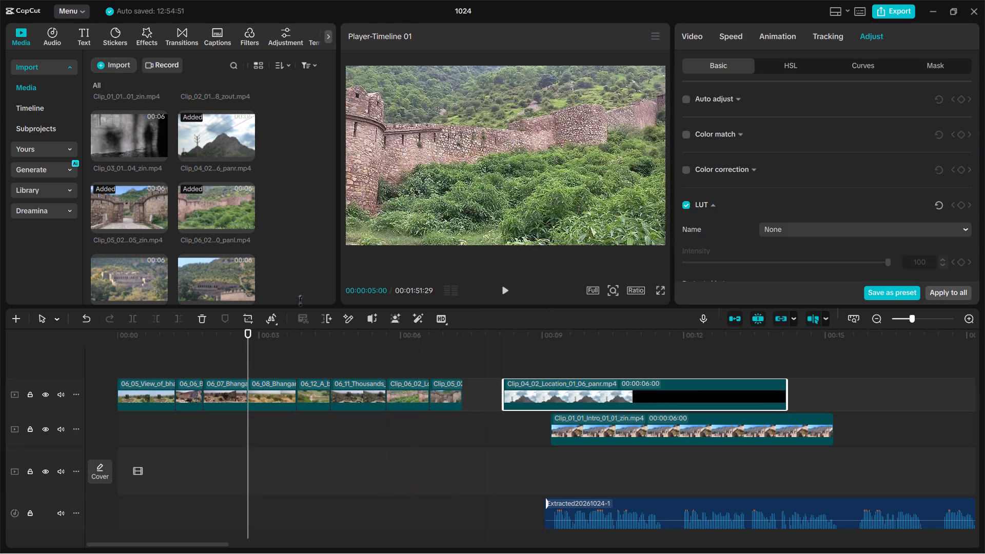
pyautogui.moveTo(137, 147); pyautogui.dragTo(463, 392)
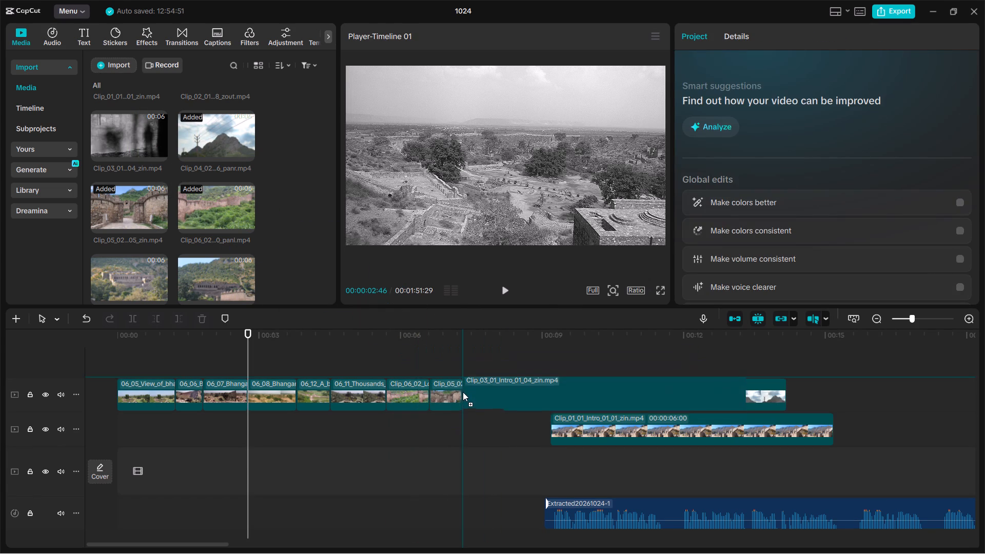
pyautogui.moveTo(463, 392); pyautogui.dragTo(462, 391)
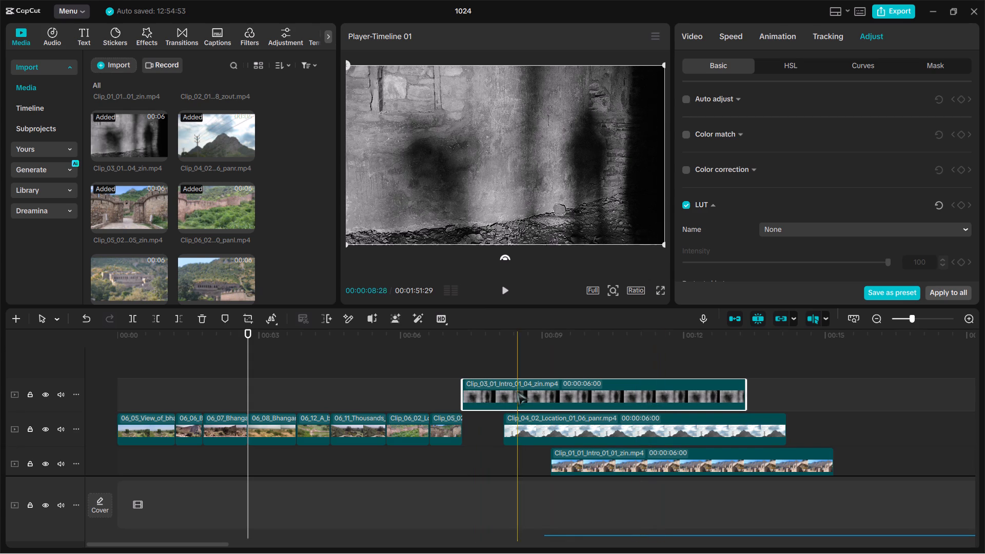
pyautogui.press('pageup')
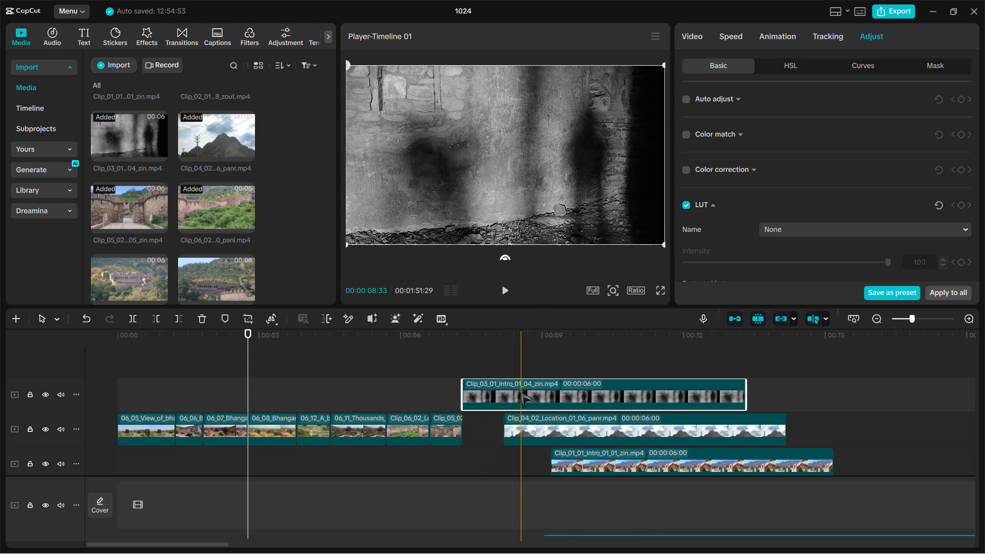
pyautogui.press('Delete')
# Move Clip_04_02_Location_01_06_panr.mp4 directly after Clip_05_02 and trim its end to under one second.
pyautogui.moveTo(534, 399); pyautogui.dragTo(497, 400)
pyautogui.moveTo(744, 389); pyautogui.dragTo(498, 454)
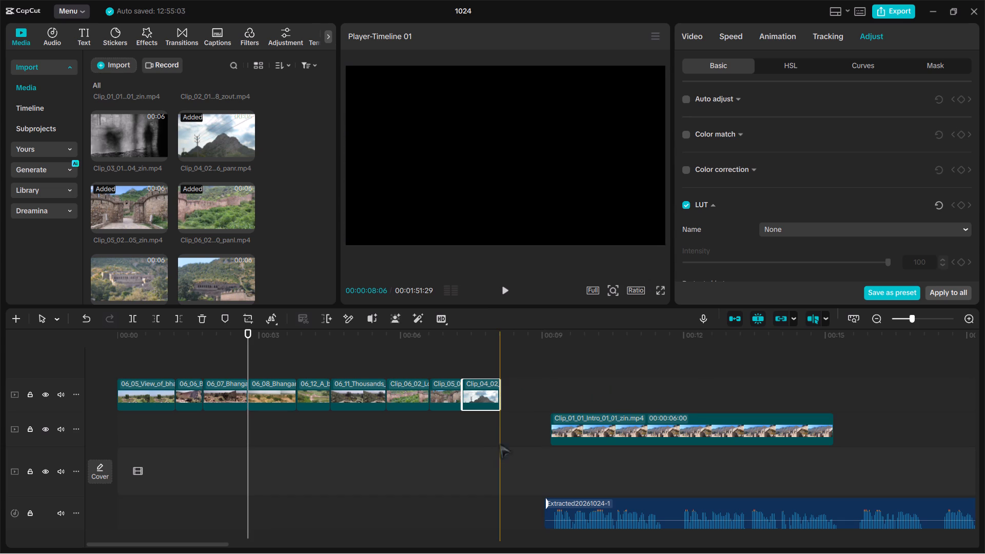
# Set the saturation to -50 for the five items from the 06_12 image through Clip_04_02, previewing on Clip_05_02.
pyautogui.click(502, 430)
pyautogui.moveTo(501, 426); pyautogui.dragTo(429, 409)
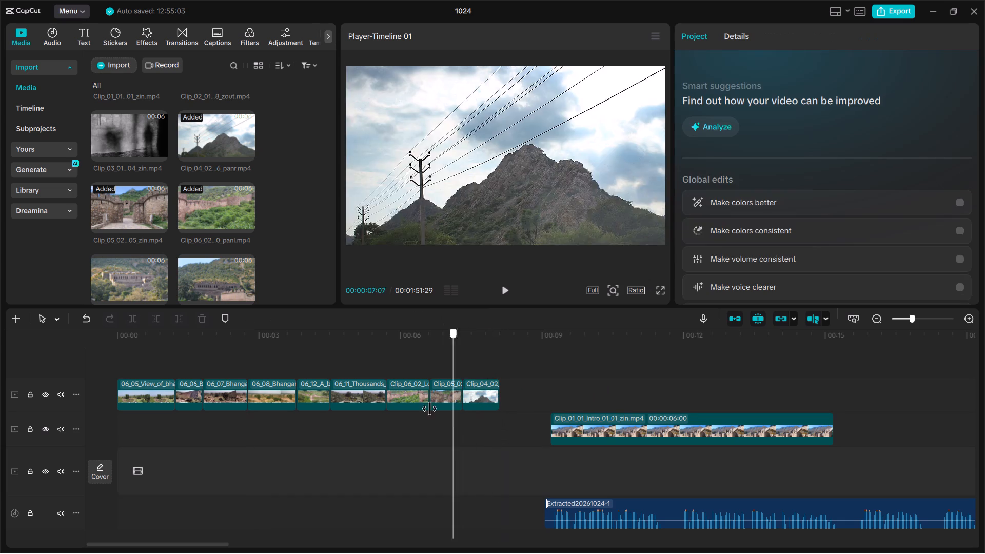
pyautogui.moveTo(429, 409); pyautogui.dragTo(442, 409)
pyautogui.moveTo(521, 367); pyautogui.dragTo(327, 408)
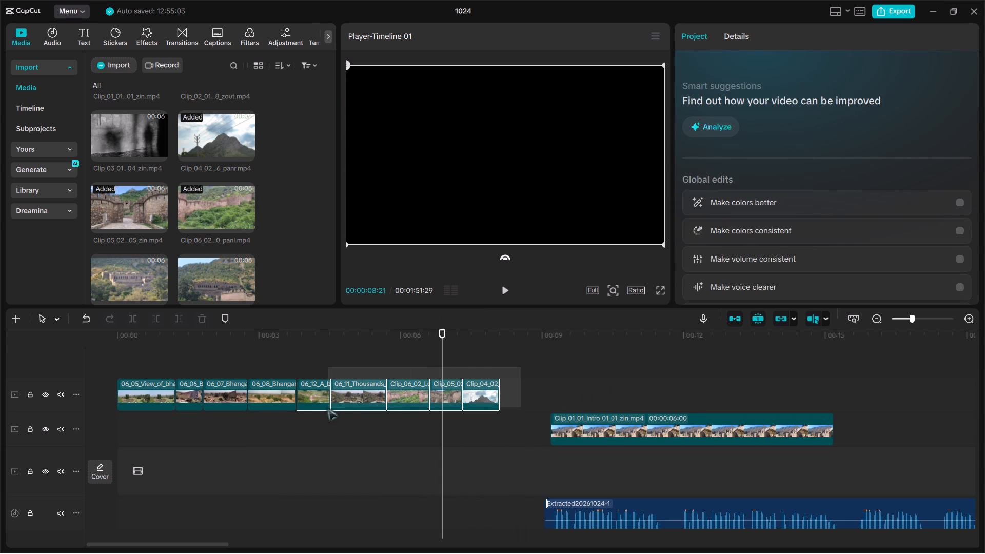
pyautogui.moveTo(327, 408); pyautogui.dragTo(314, 417)
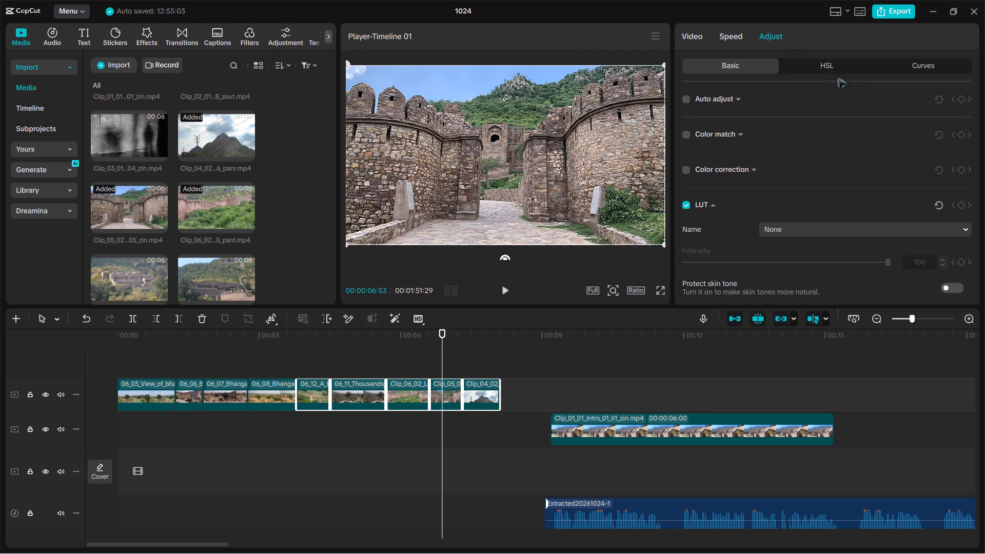
pyautogui.scroll(-1, 806, 159)
pyautogui.scroll(20, 806, 162)
pyautogui.scroll(20, 806, 162)
pyautogui.scroll(1, 806, 162)
pyautogui.scroll(-1, 806, 162)
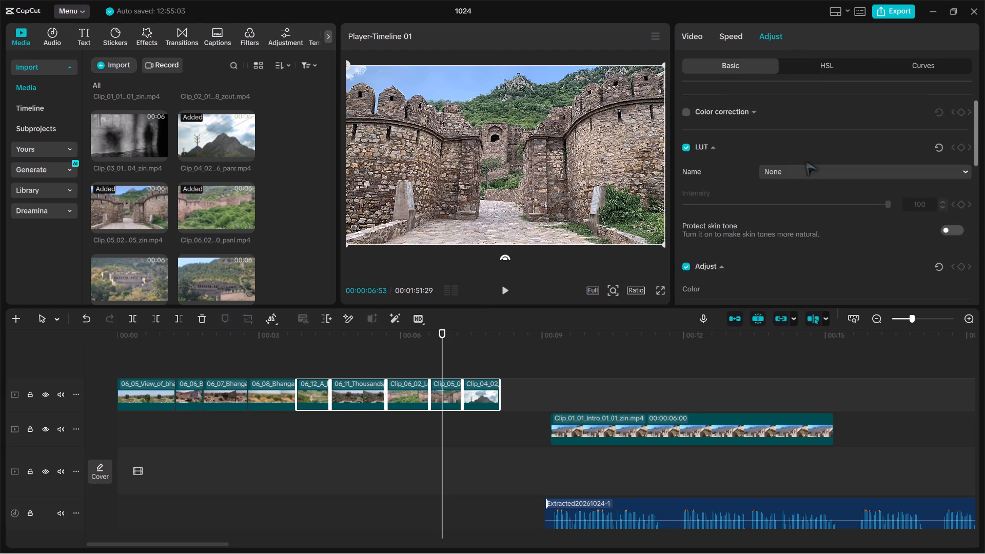
pyautogui.scroll(-3, 806, 162)
pyautogui.moveTo(790, 205); pyautogui.dragTo(675, 216)
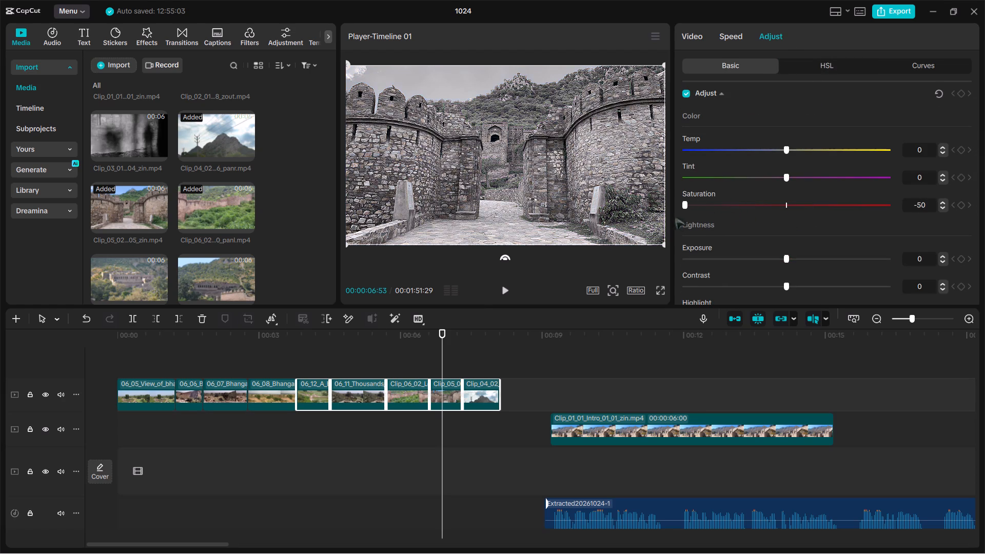
pyautogui.moveTo(675, 216); pyautogui.dragTo(663, 216)
pyautogui.click(444, 335)
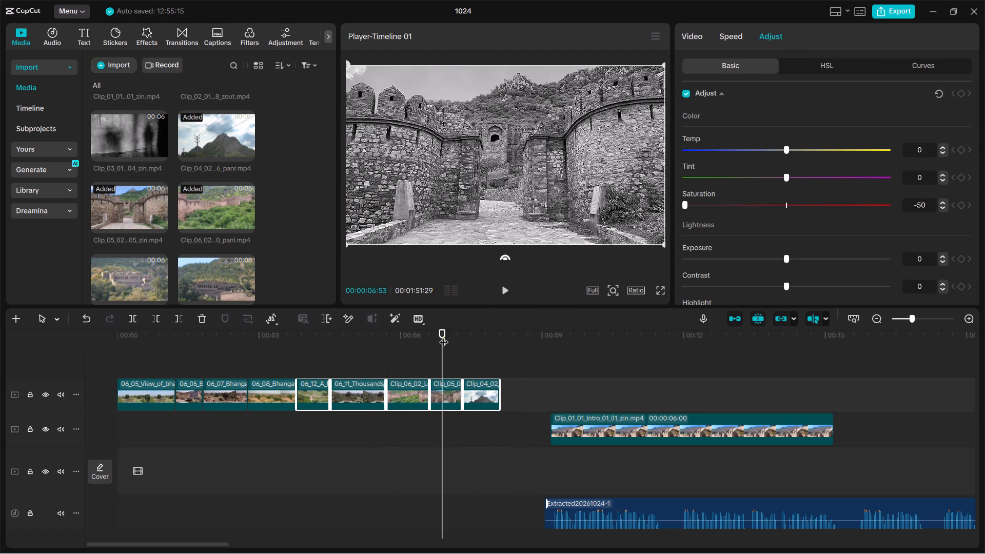